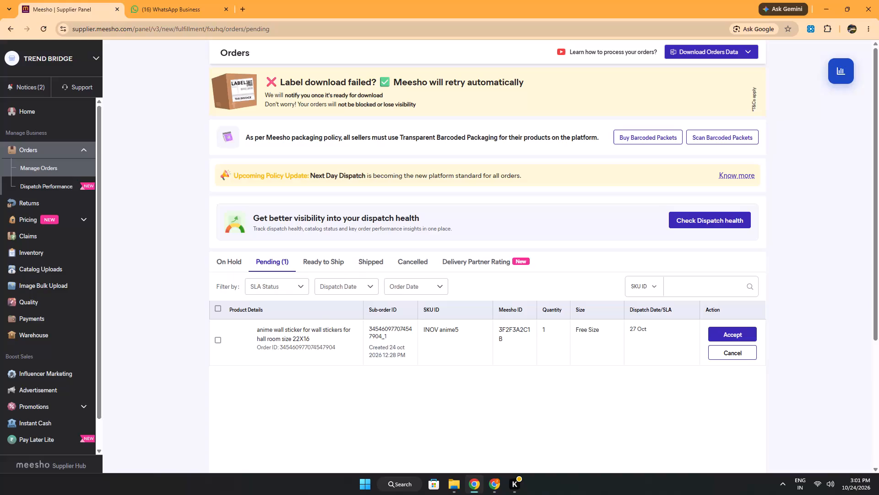
Show the orders that are ready to ship.
click(317, 267)
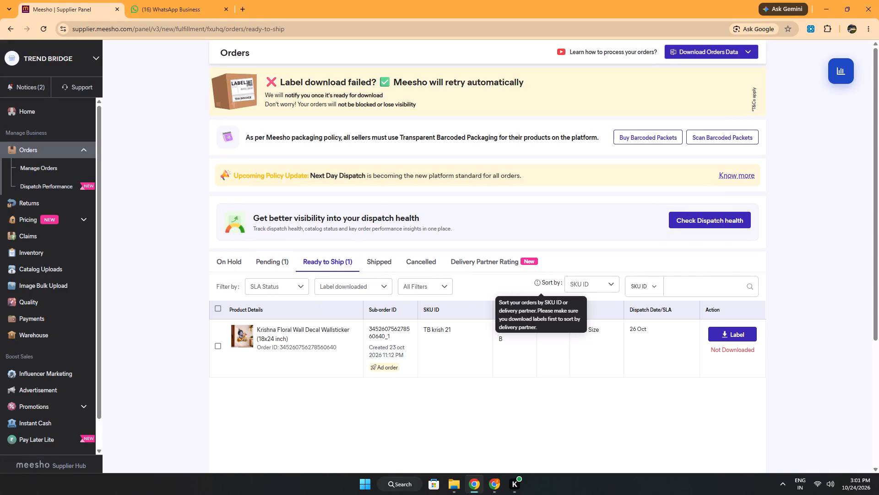
Open the details of the advertisement campaign with ID 27527314 and set its daily budget to ₹350.
click(13, 386)
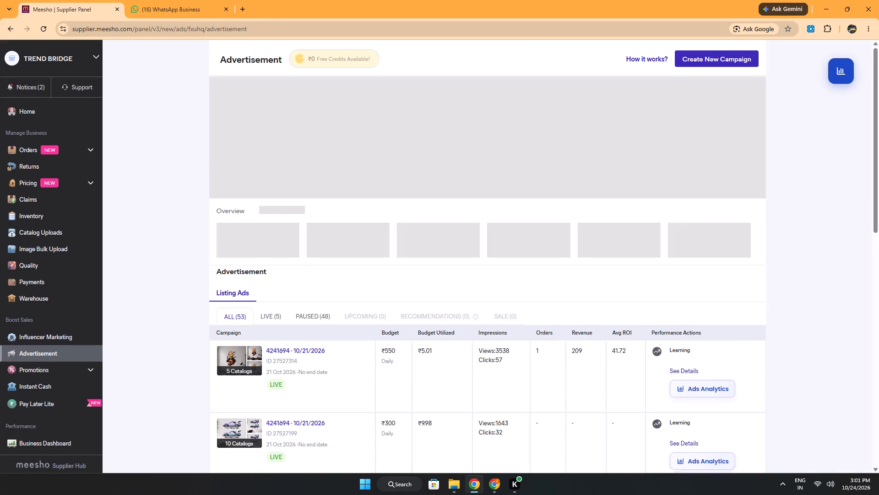
scroll(337, 281, down, 2)
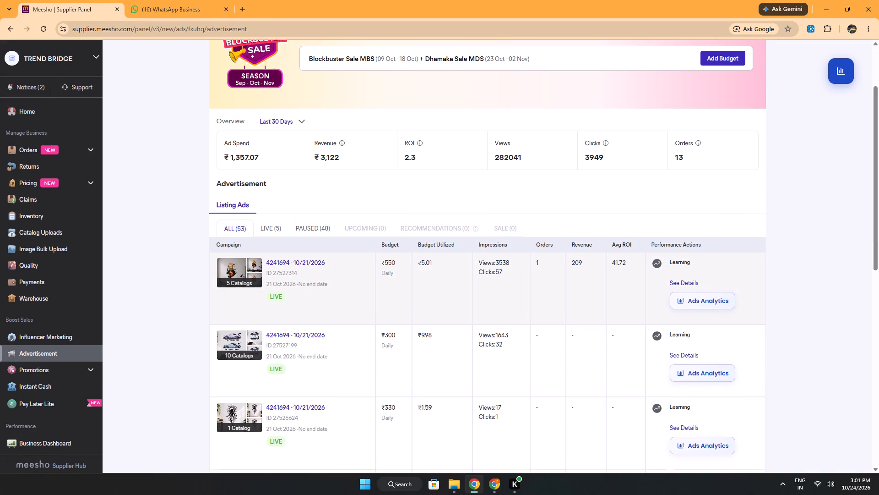
scroll(545, 283, down, 1)
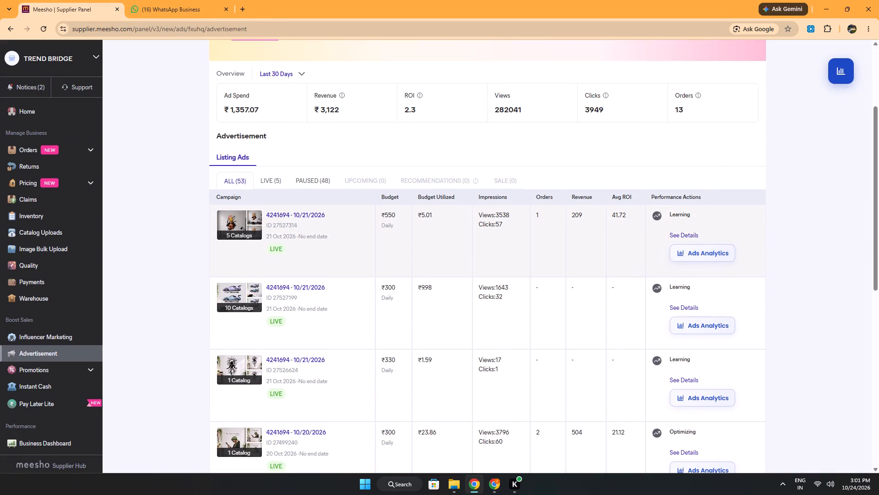
click(679, 238)
scroll(328, 363, down, 4)
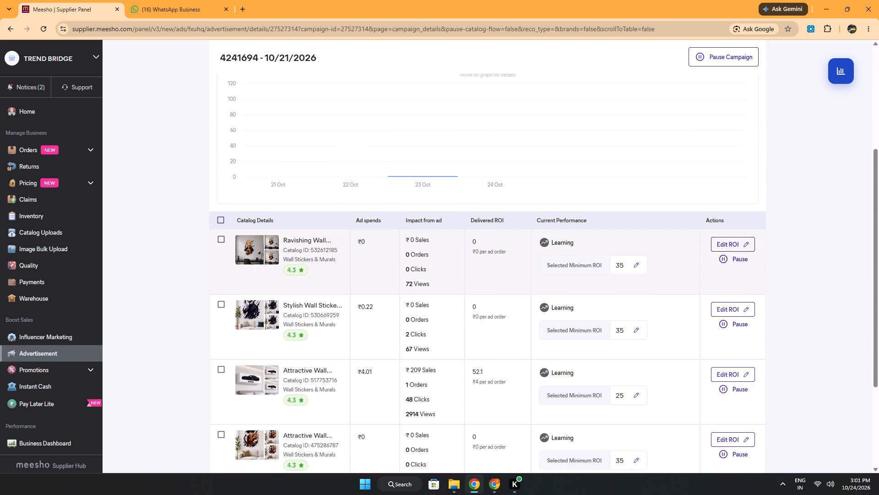
scroll(596, 317, down, 6)
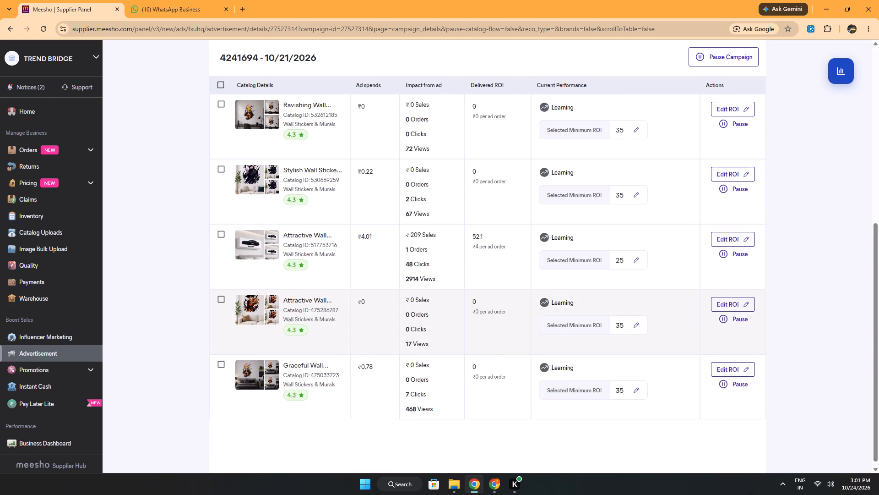
scroll(540, 292, up, 7)
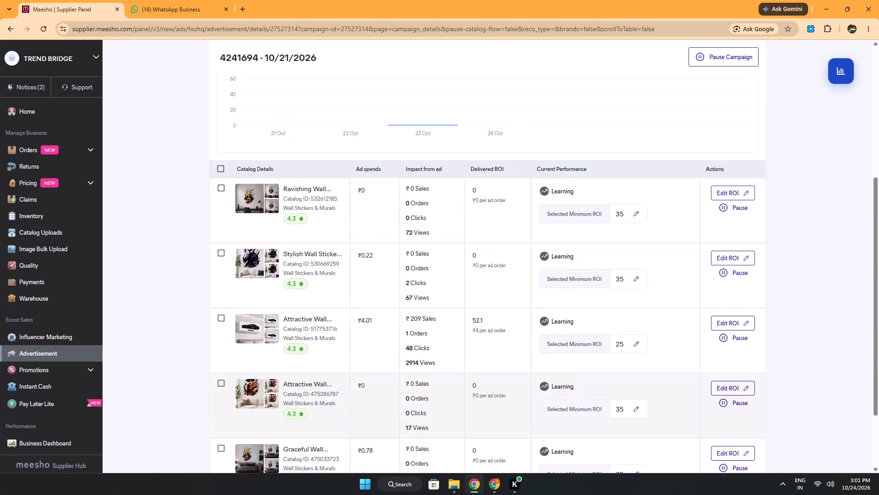
click(428, 102)
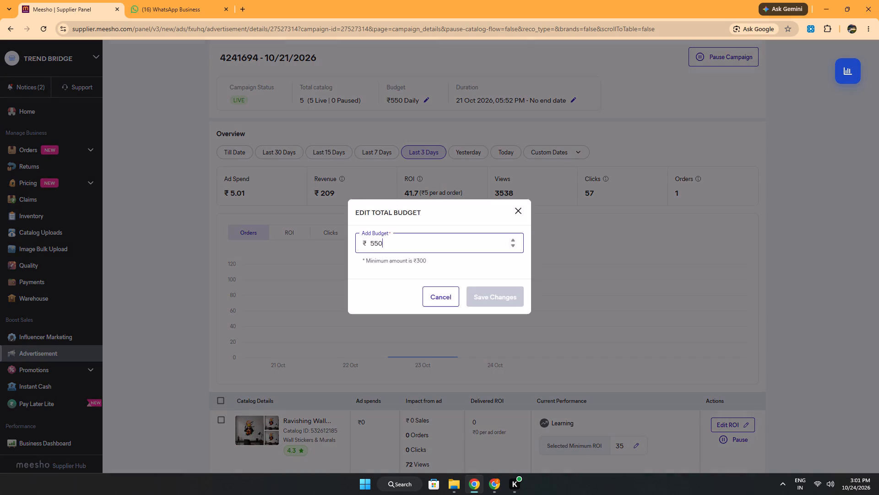
drag(381, 247, 363, 251)
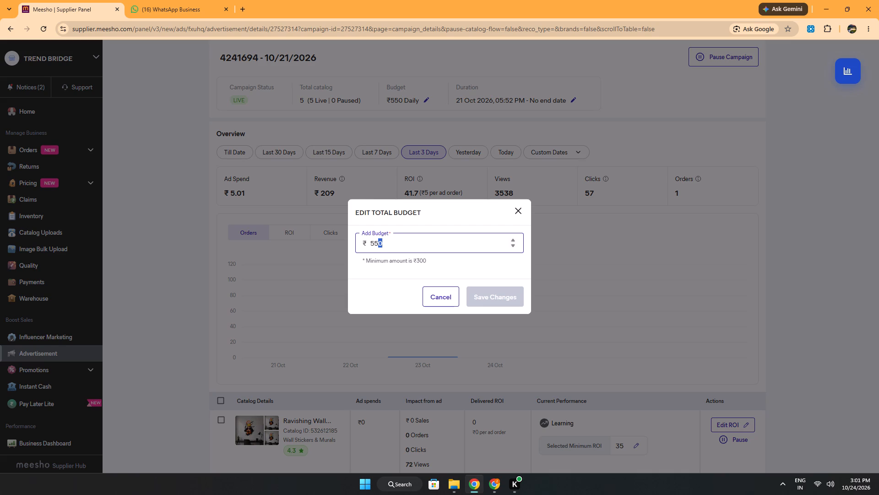
text(350)
click(494, 301)
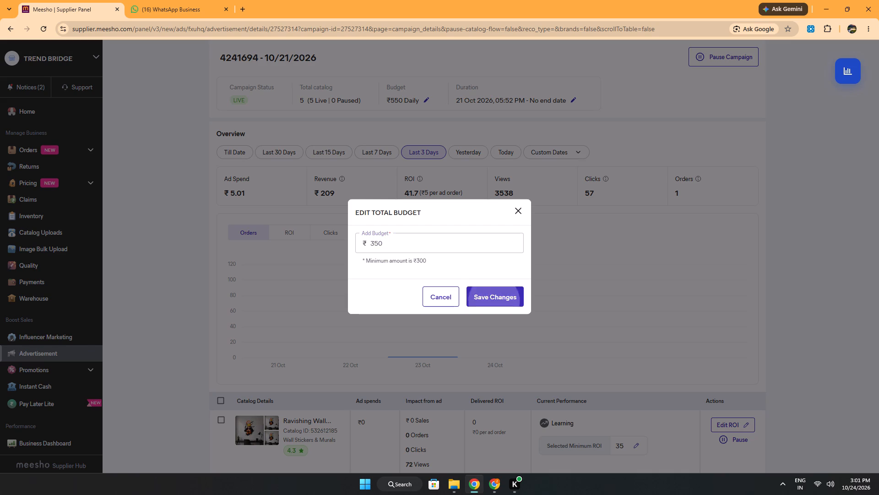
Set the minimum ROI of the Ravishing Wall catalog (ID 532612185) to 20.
scroll(423, 393, down, 6)
click(639, 174)
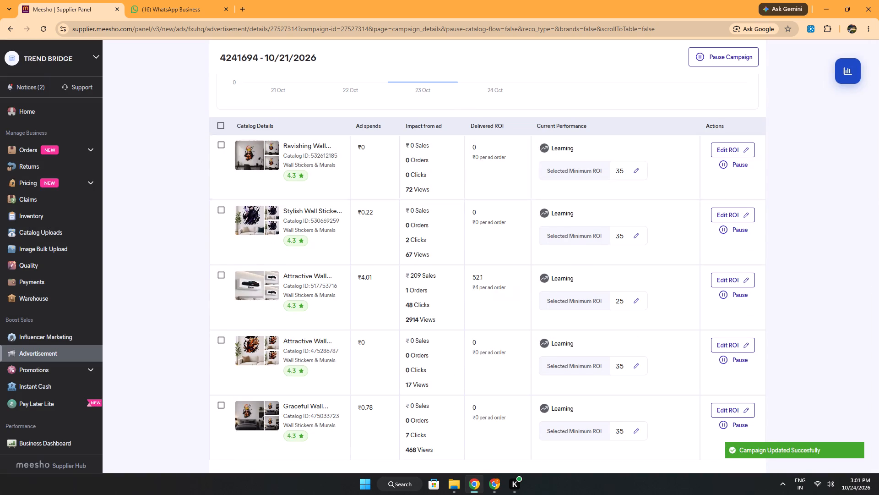
drag(446, 265, 417, 268)
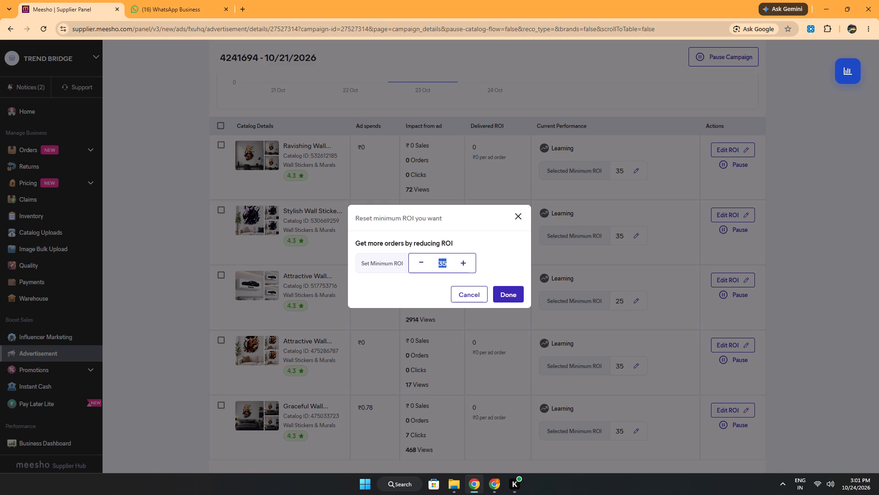
text(20)
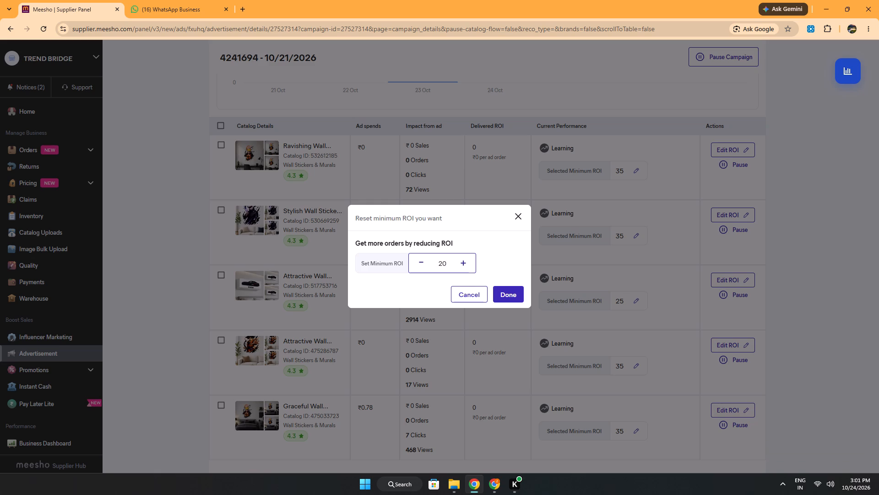
click(500, 291)
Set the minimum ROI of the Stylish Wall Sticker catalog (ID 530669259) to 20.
click(634, 240)
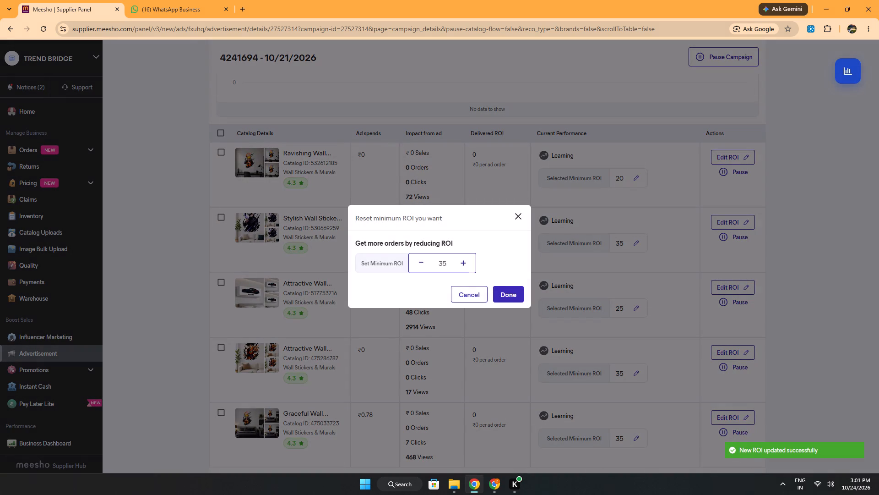
drag(445, 264, 424, 272)
text(20)
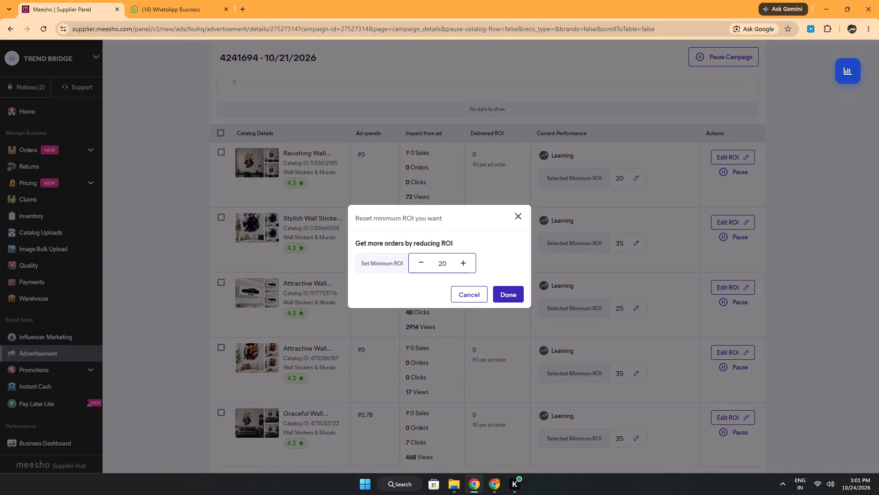
click(497, 290)
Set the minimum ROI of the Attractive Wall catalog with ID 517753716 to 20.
click(628, 311)
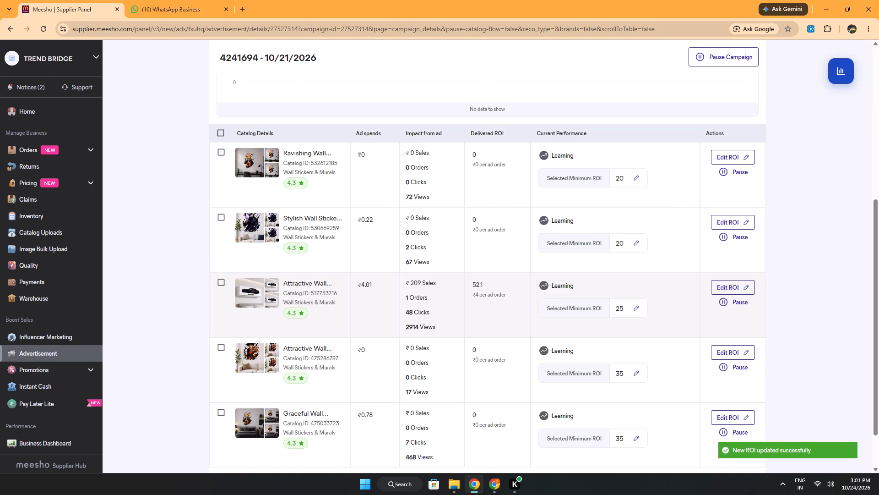
click(633, 311)
drag(449, 261, 438, 269)
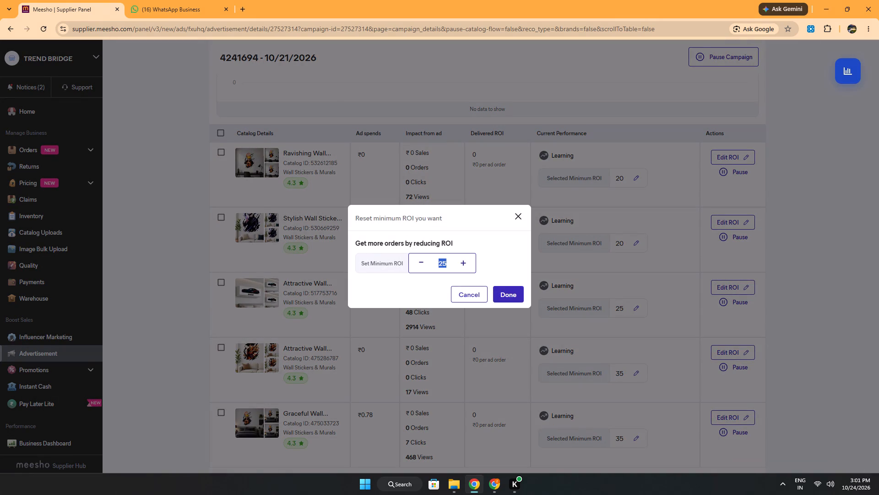
text(20)
click(513, 298)
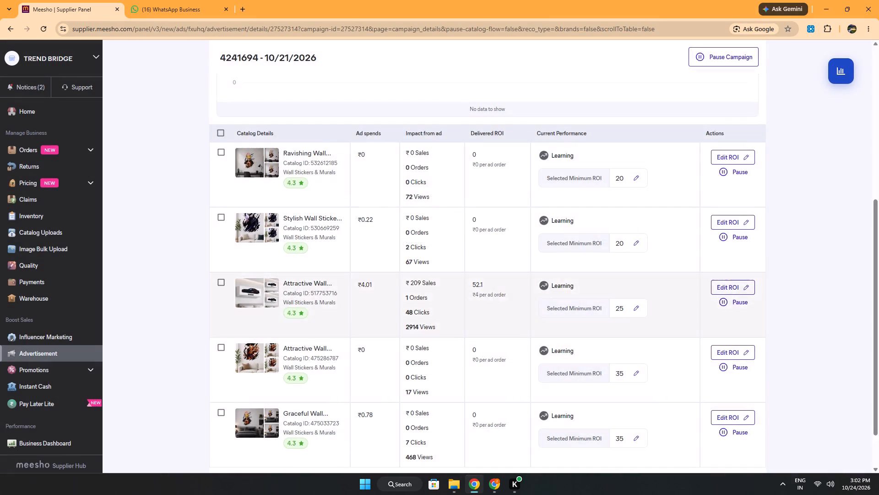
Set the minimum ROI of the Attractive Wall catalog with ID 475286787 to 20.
scroll(584, 346, down, 2)
click(629, 320)
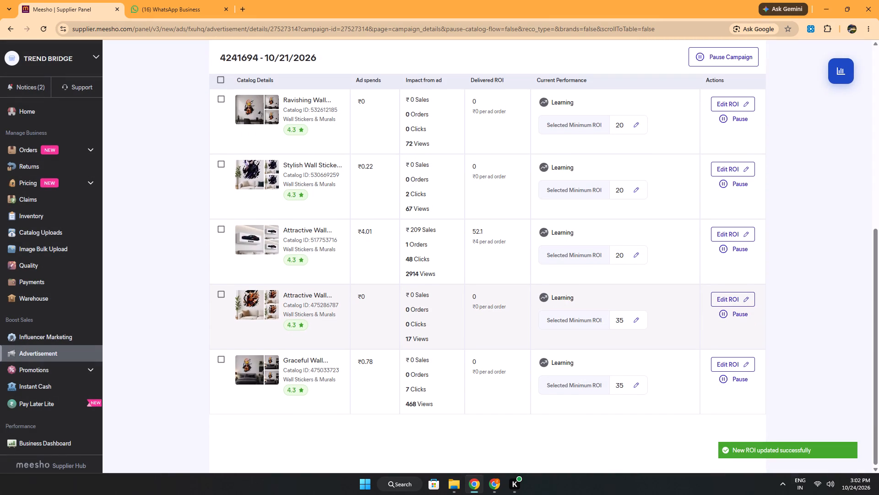
click(635, 317)
drag(449, 266, 423, 270)
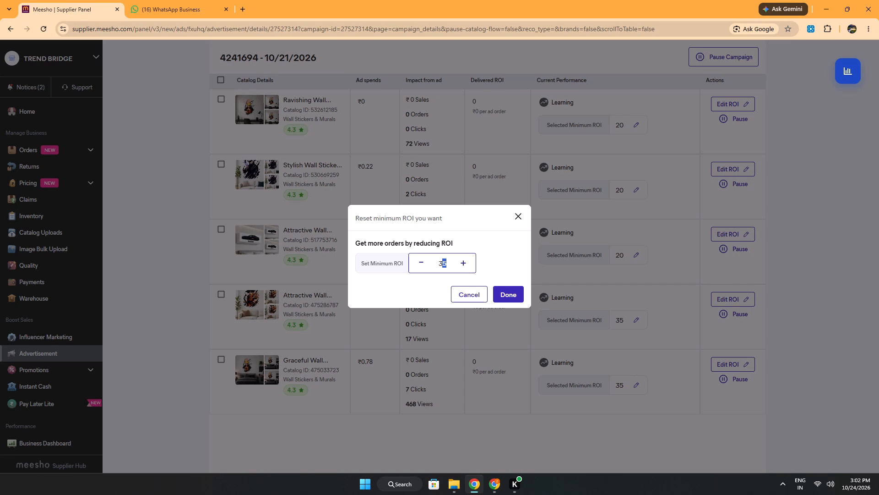
text(20)
click(516, 295)
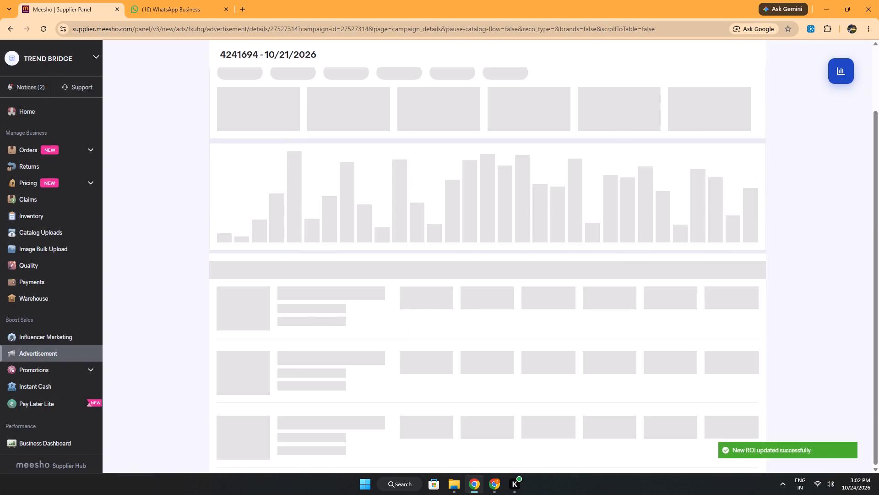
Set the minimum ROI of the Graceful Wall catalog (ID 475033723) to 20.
click(635, 383)
drag(428, 271, 405, 277)
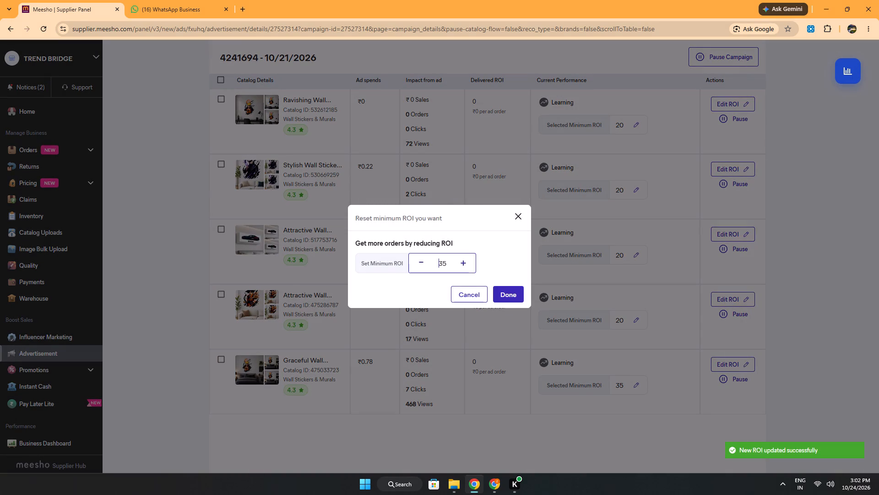
click(443, 262)
drag(453, 262, 433, 267)
text(203)
key(Return)
key(BackSpace)
key(Return)
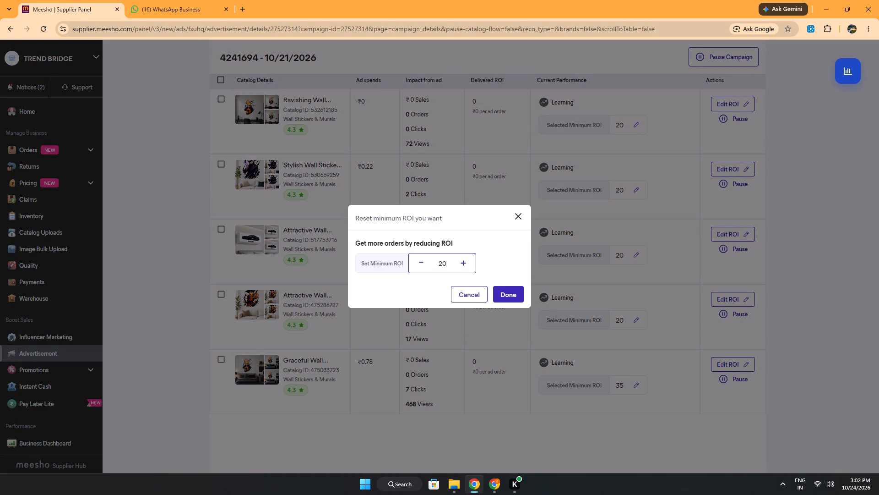
click(495, 291)
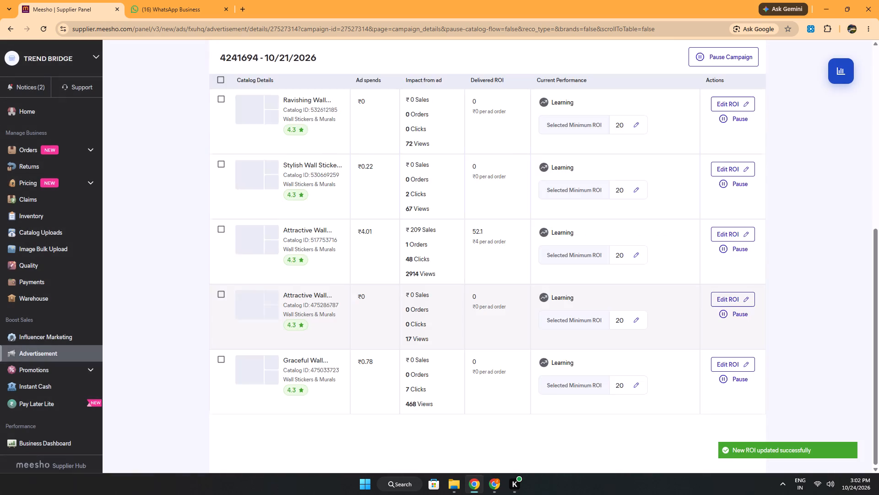
Return to the campaign list, open the details of campaign ID 27527199 and examine its catalogs' performance and minimum ROI.
scroll(581, 289, up, 9)
drag(5, 93, 19, 114)
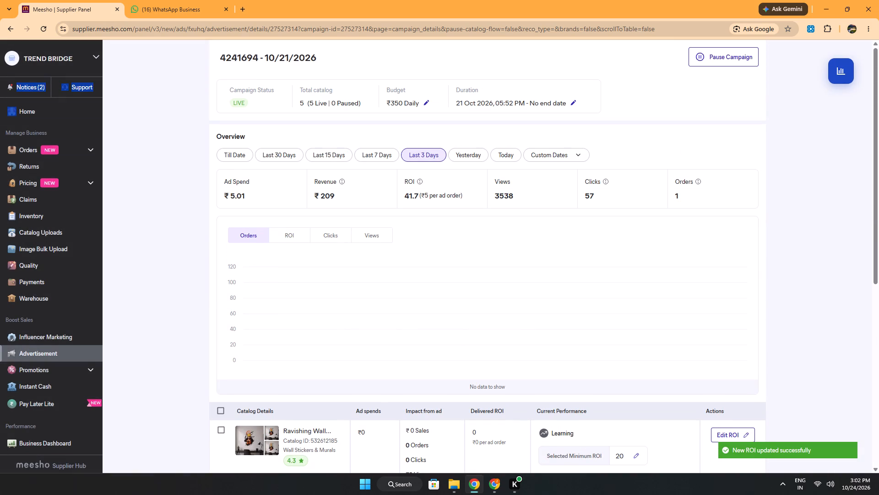
click(12, 33)
scroll(201, 213, down, 6)
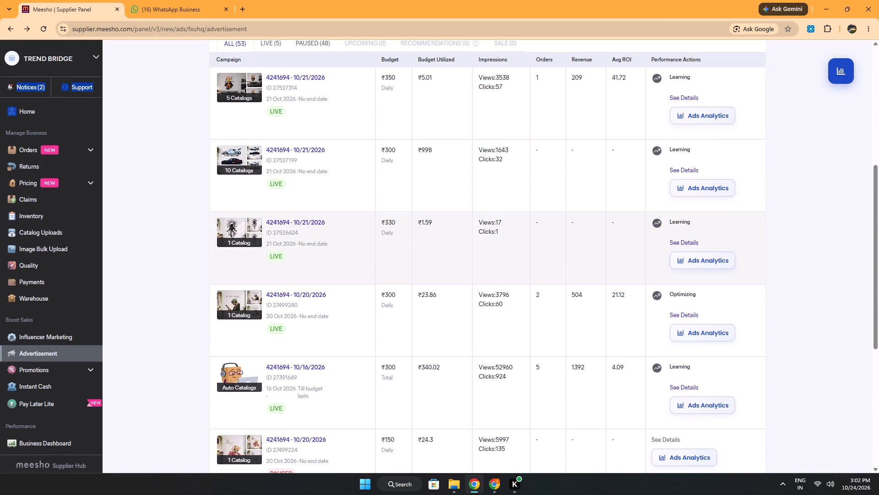
click(689, 172)
scroll(331, 318, down, 4)
scroll(342, 267, down, 3)
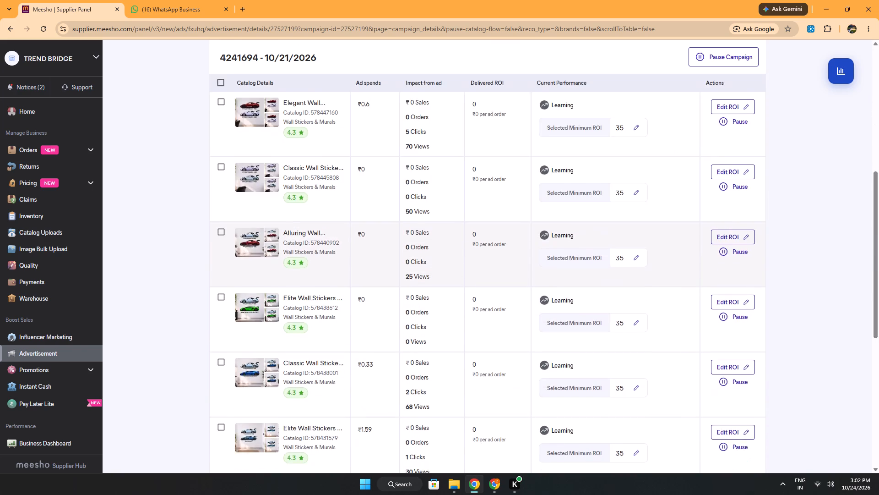
scroll(350, 271, down, 4)
scroll(432, 272, down, 3)
scroll(555, 289, down, 4)
scroll(612, 293, up, 5)
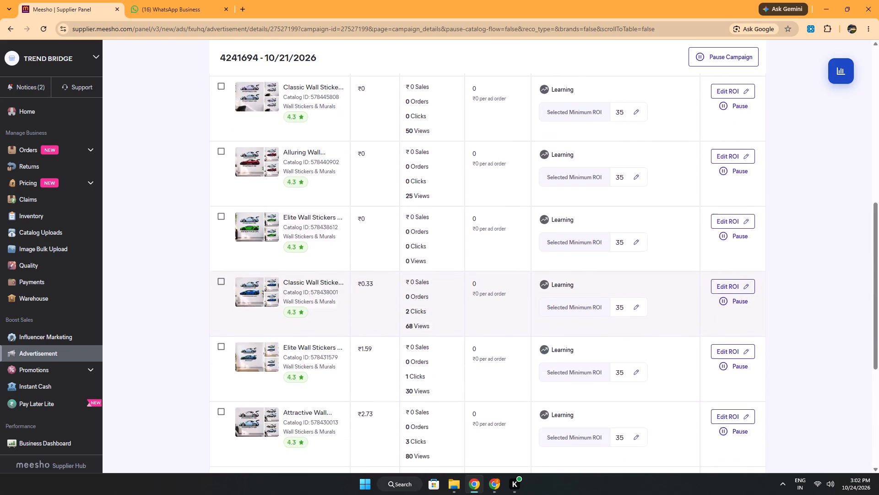
scroll(610, 291, up, 5)
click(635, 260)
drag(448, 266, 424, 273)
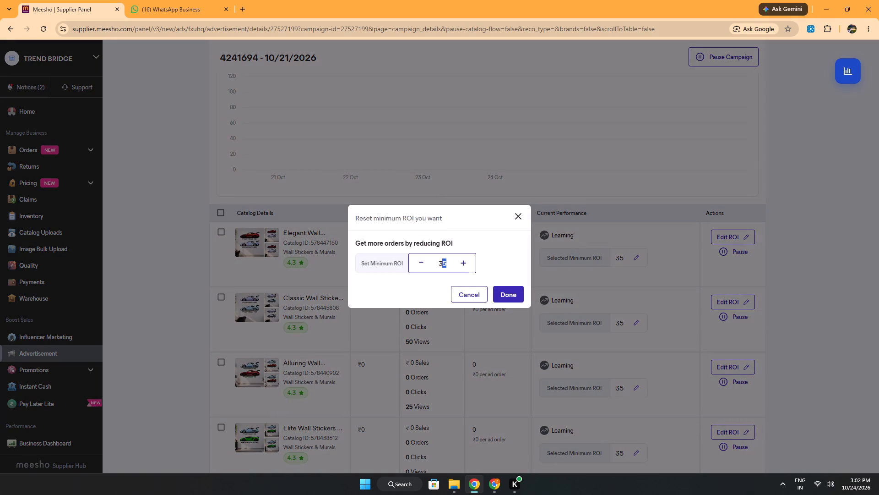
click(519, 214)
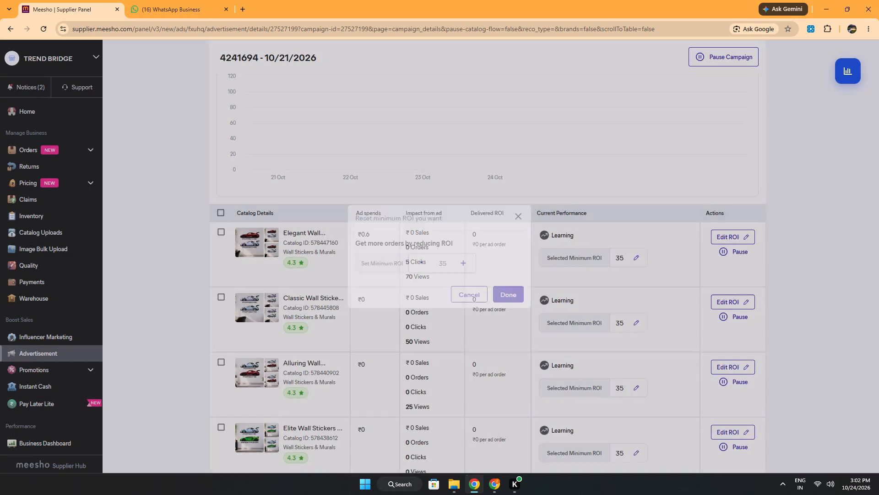
Set the daily budget of campaign ID 27527199 to ₹850.
scroll(529, 231, up, 6)
click(435, 106)
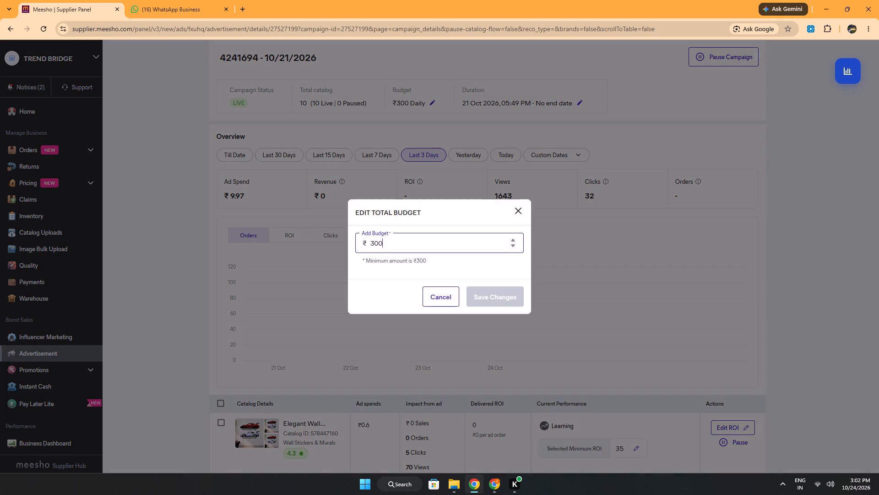
drag(412, 245, 358, 256)
text(85)
key(0)
click(480, 297)
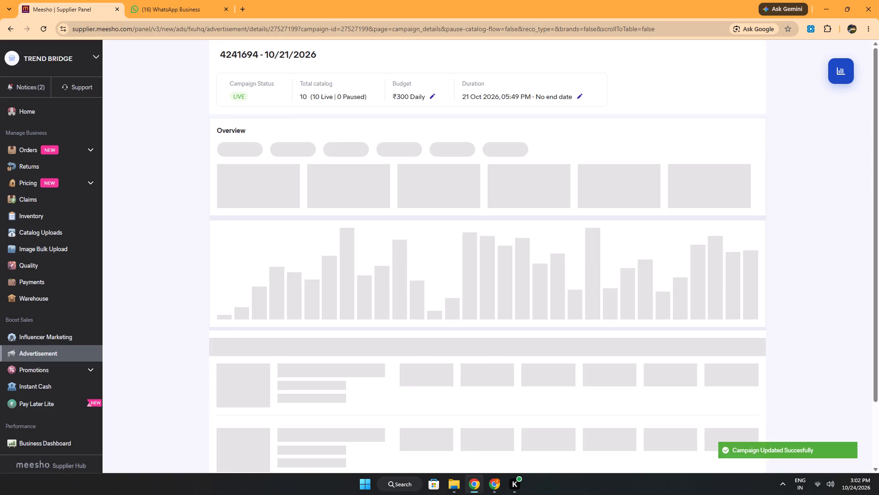
Look over the remaining catalogs of campaign ID 27527199 and return to the advertisement campaign list.
scroll(344, 308, down, 6)
scroll(393, 324, down, 5)
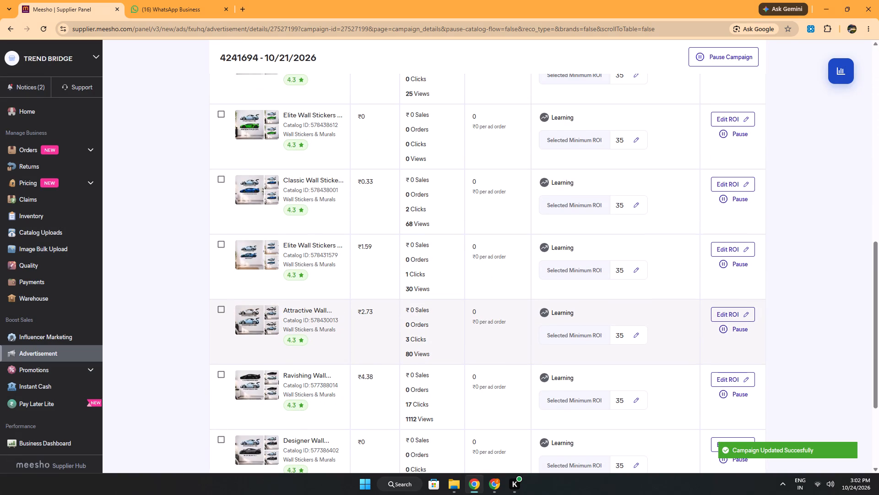
scroll(469, 309, down, 4)
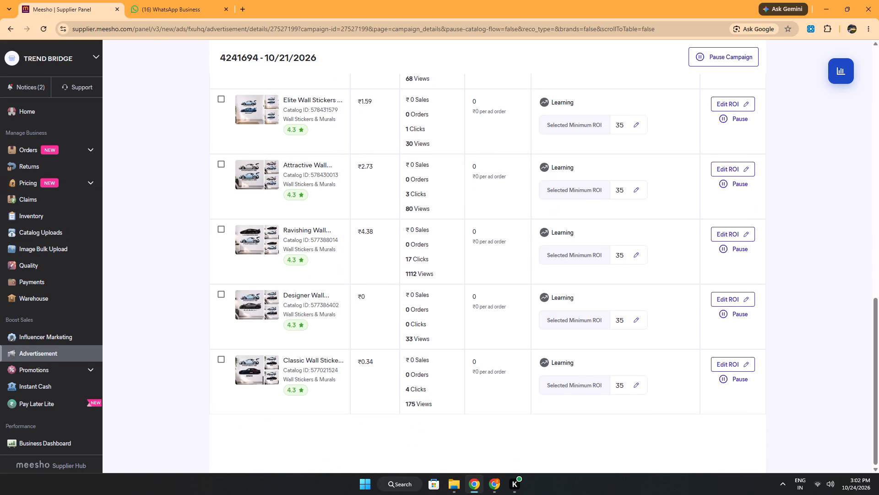
click(10, 27)
scroll(466, 346, down, 5)
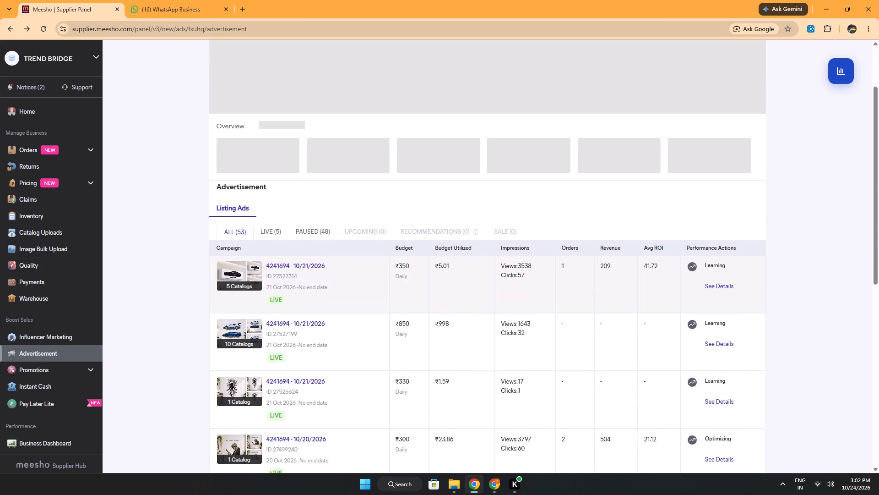
Open the details of campaign ID 27526624, check its catalog's performance and set the campaign's daily budget to ₹850.
scroll(485, 370, down, 4)
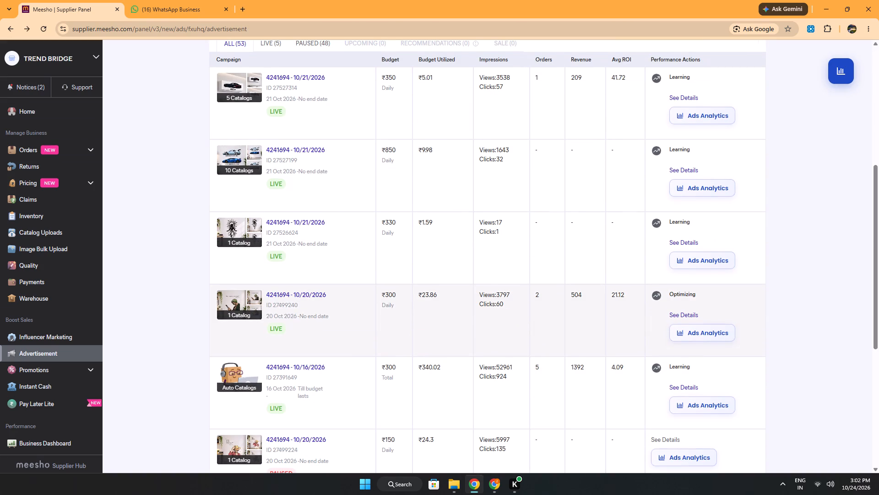
click(695, 243)
scroll(489, 310, down, 5)
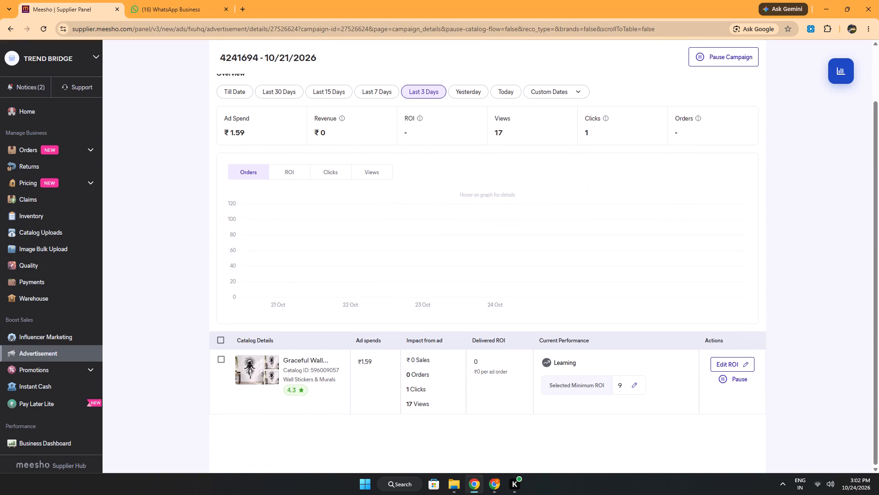
scroll(580, 344, up, 4)
scroll(581, 347, down, 4)
drag(429, 402, 408, 407)
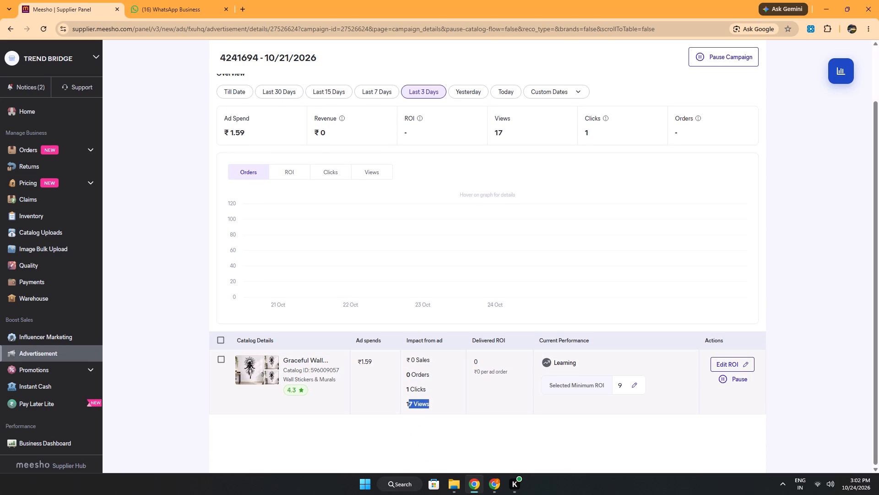
scroll(497, 312, up, 3)
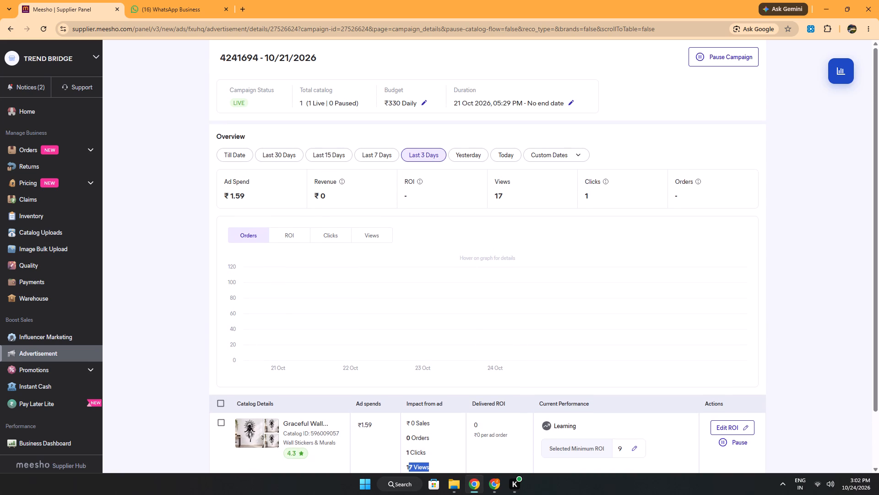
click(423, 105)
drag(395, 244, 372, 245)
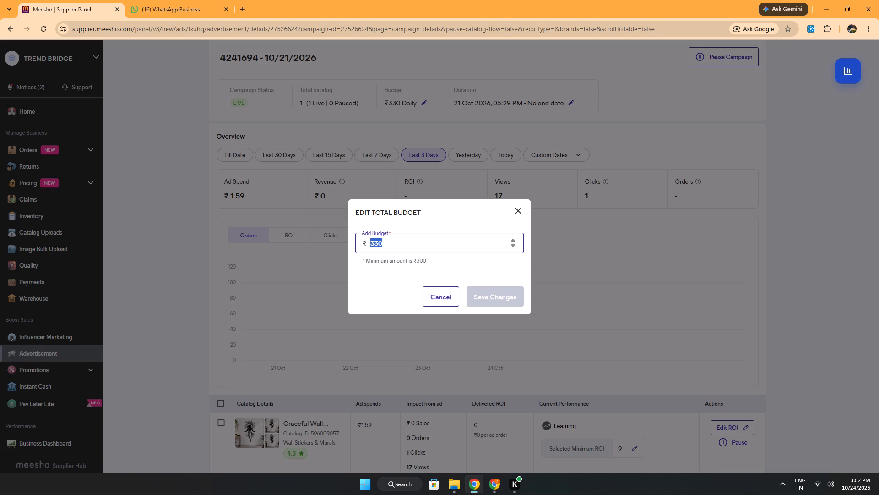
text(850)
click(494, 303)
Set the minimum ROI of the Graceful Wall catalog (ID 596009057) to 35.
scroll(507, 376, down, 3)
click(641, 387)
click(634, 385)
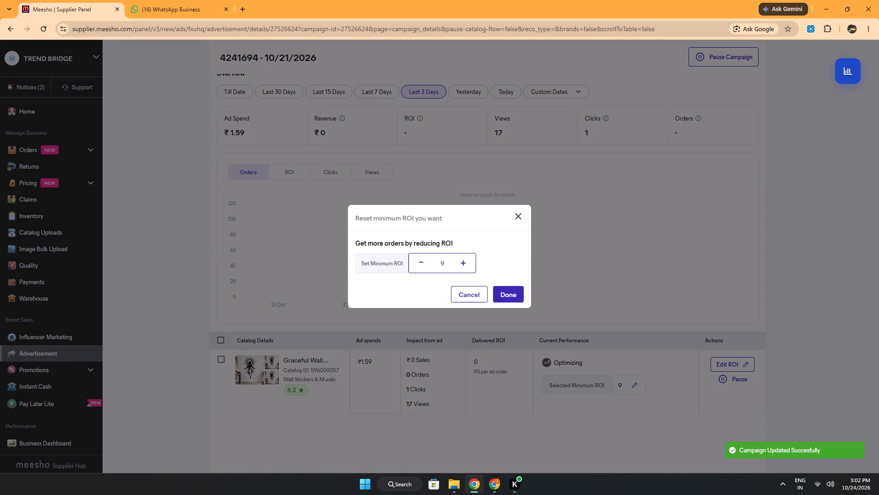
drag(454, 266, 431, 269)
text(35)
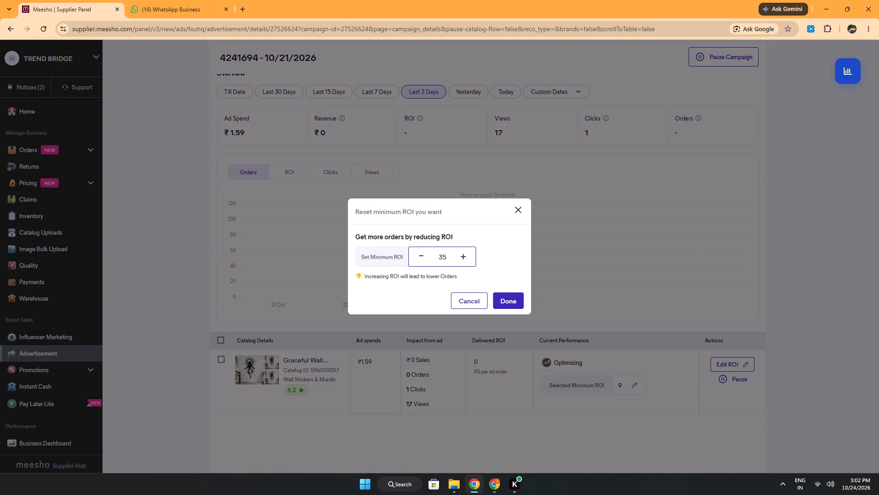
click(511, 297)
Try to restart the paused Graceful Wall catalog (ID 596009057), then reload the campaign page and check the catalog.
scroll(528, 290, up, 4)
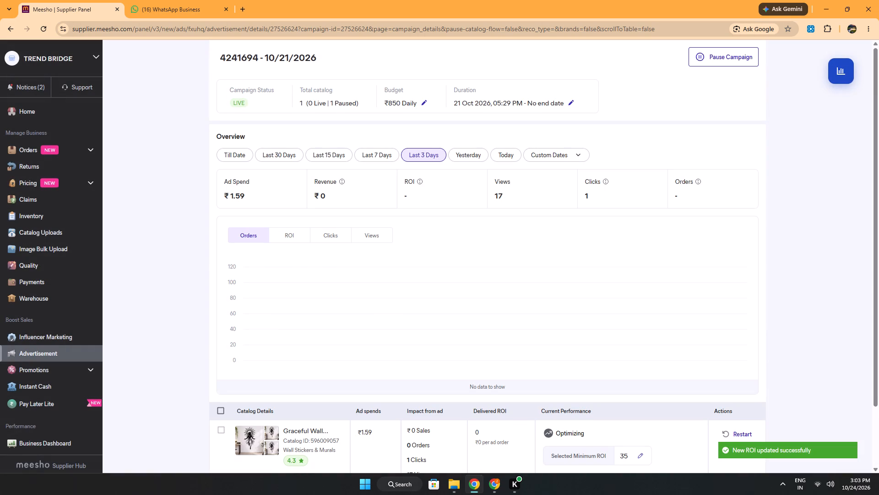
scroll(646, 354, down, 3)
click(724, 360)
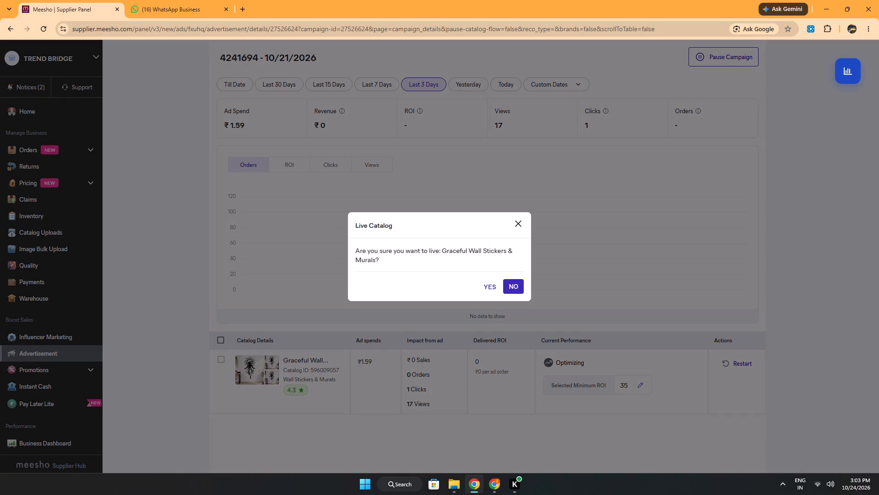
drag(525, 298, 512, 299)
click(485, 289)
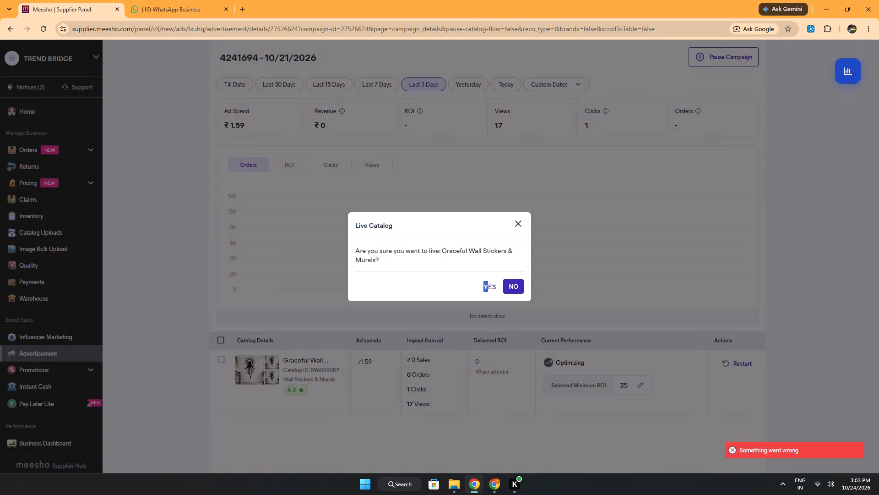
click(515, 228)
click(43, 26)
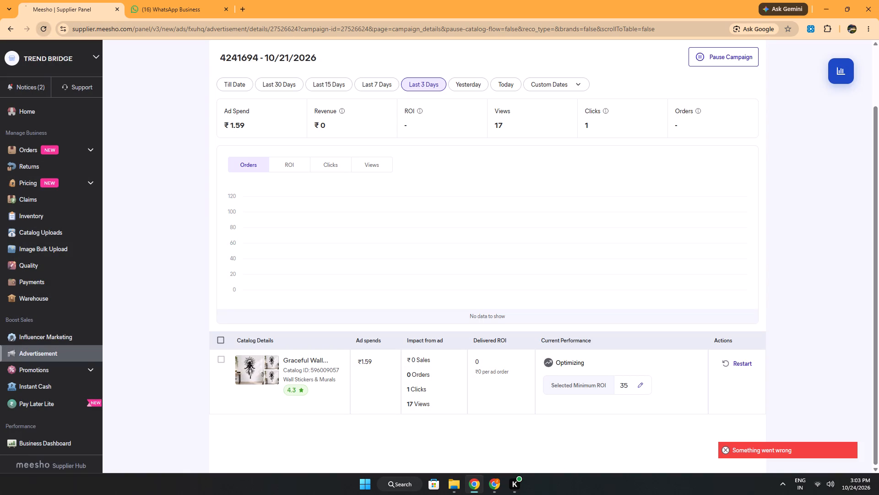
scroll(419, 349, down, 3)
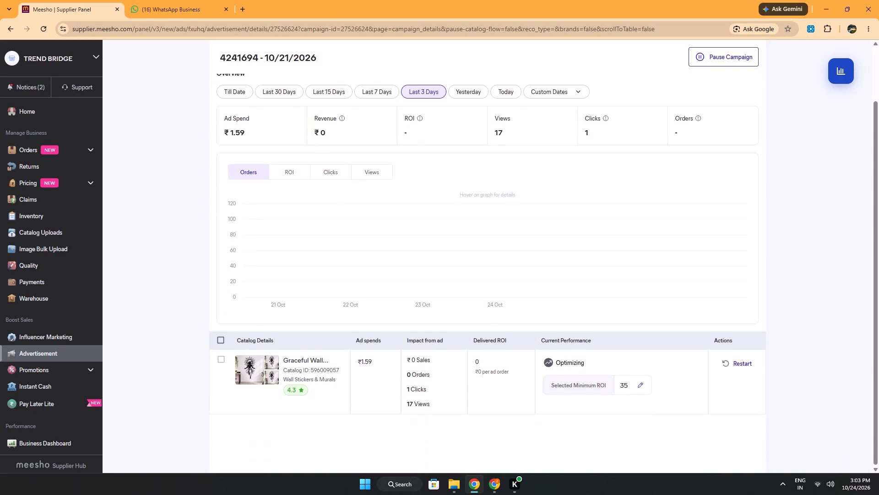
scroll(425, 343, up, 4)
Return to the campaign list, open the details of campaign ID 27391649 and examine its catalogs' ad spends, orders, clicks and delivered ROI.
click(9, 29)
scroll(416, 306, down, 5)
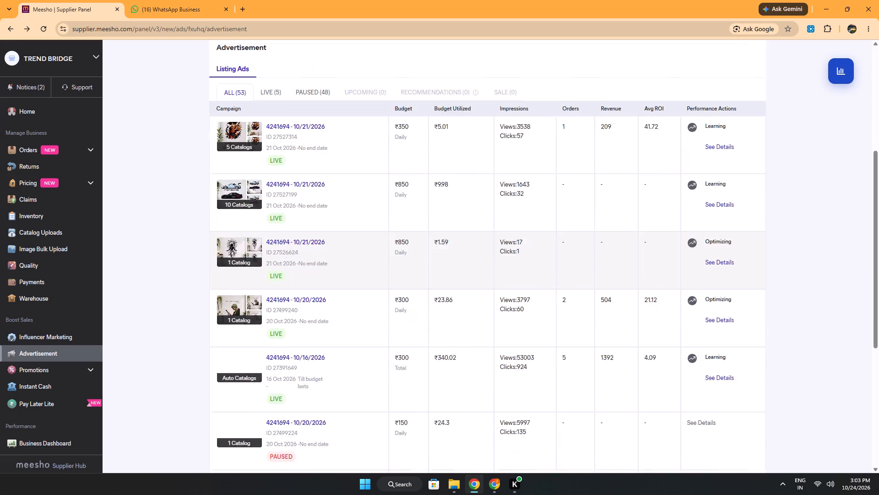
scroll(393, 313, down, 3)
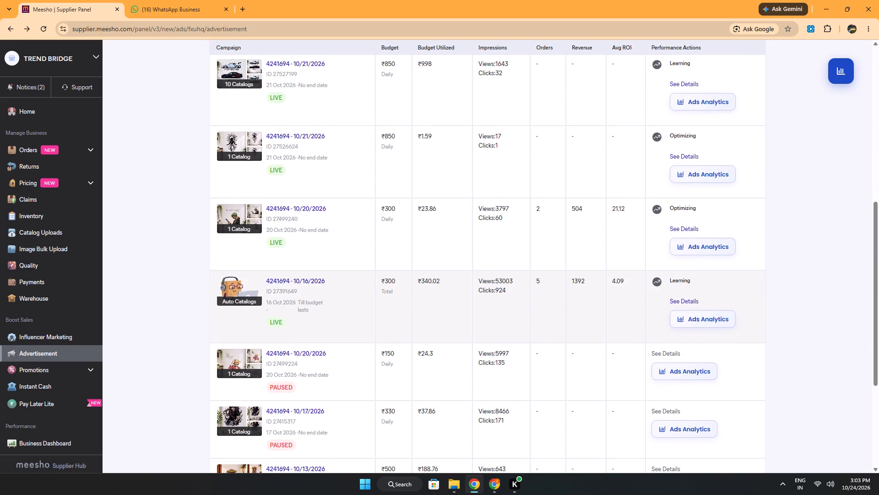
click(683, 297)
scroll(416, 345, down, 7)
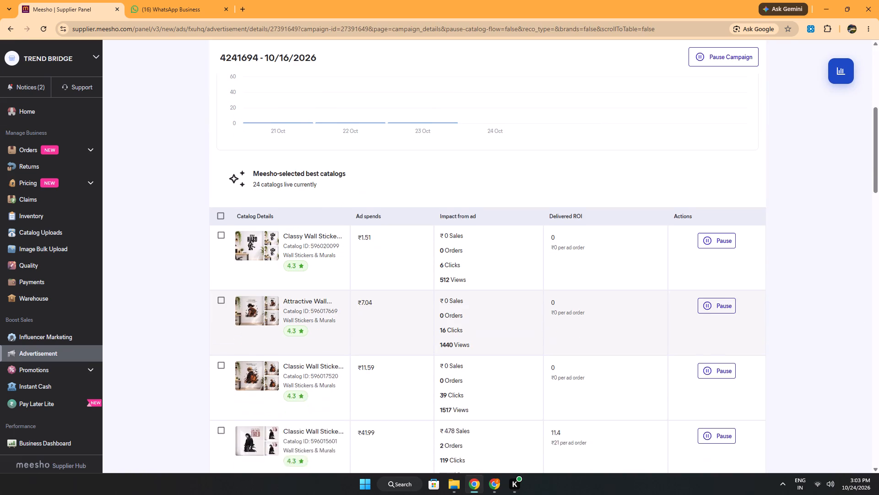
scroll(419, 361, down, 3)
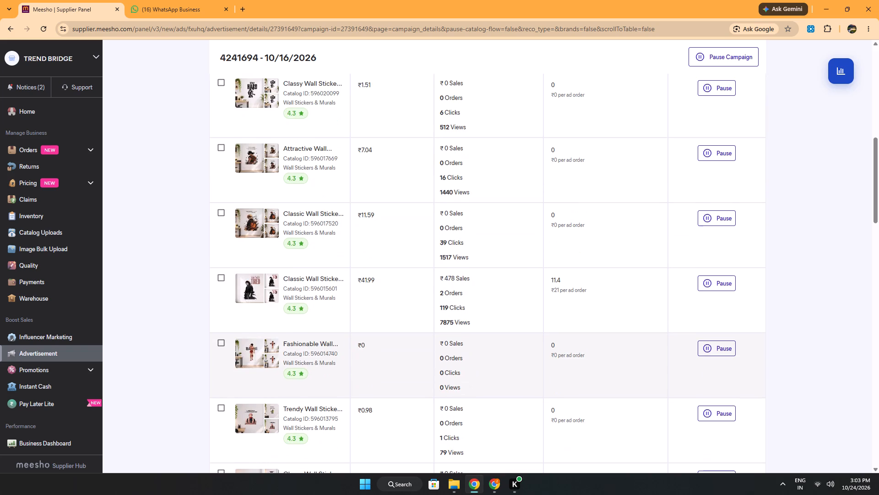
scroll(424, 358, down, 1)
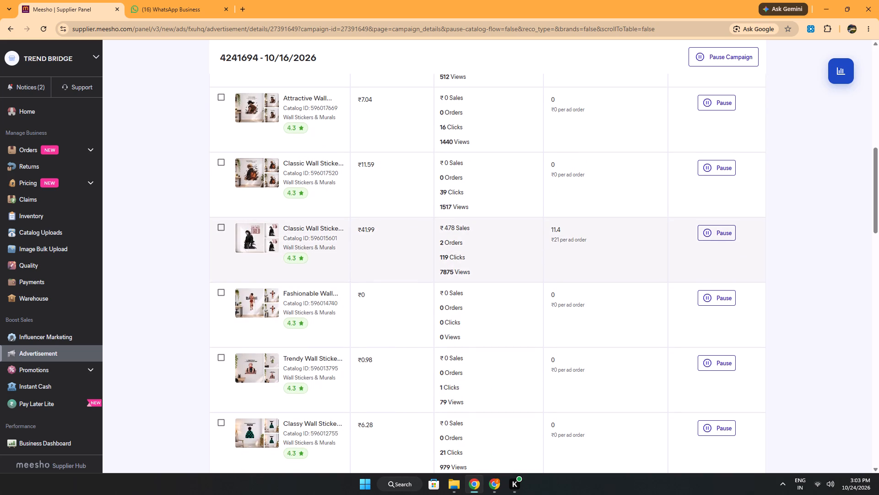
drag(470, 242, 427, 241)
click(411, 261)
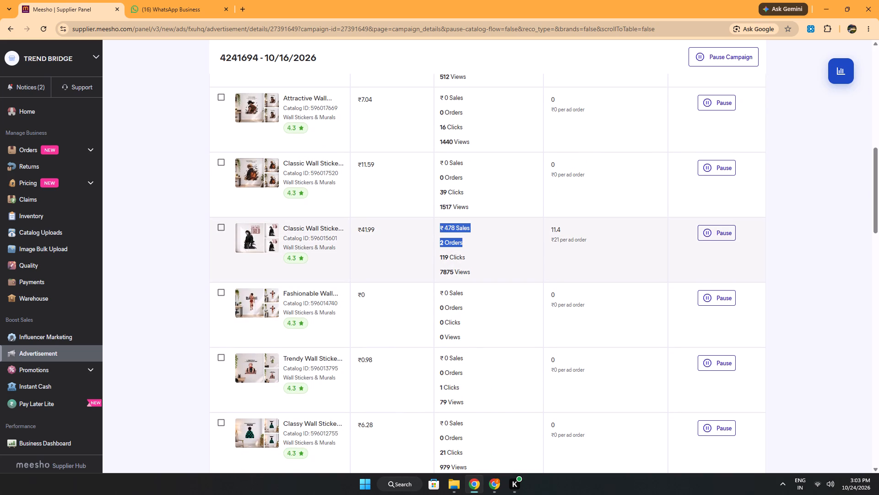
drag(472, 250, 426, 235)
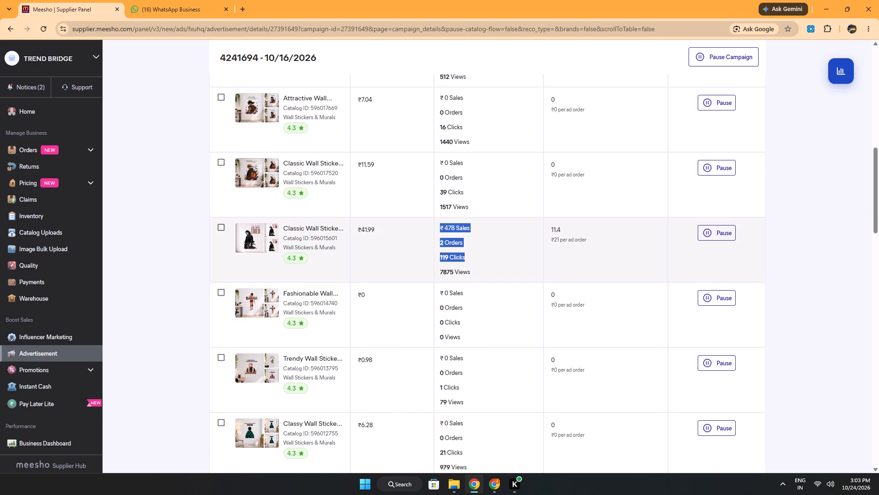
click(427, 237)
scroll(362, 322, down, 2)
scroll(362, 322, up, 2)
scroll(363, 322, down, 3)
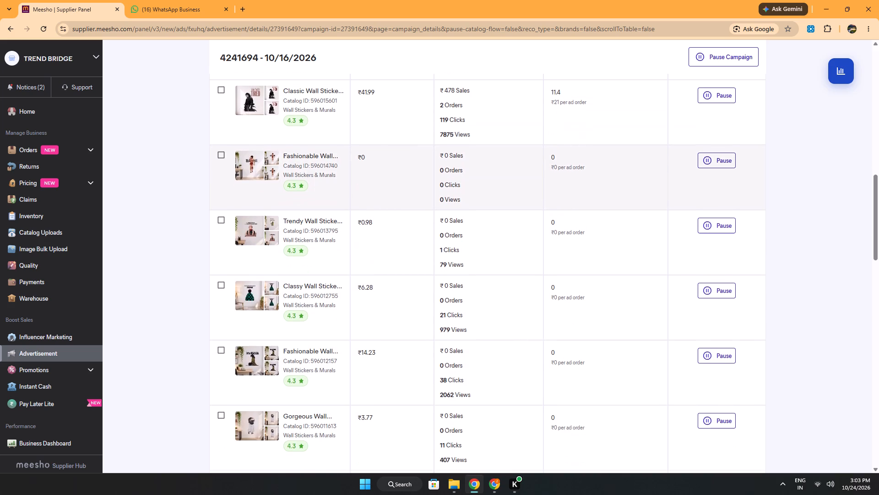
drag(385, 353, 367, 354)
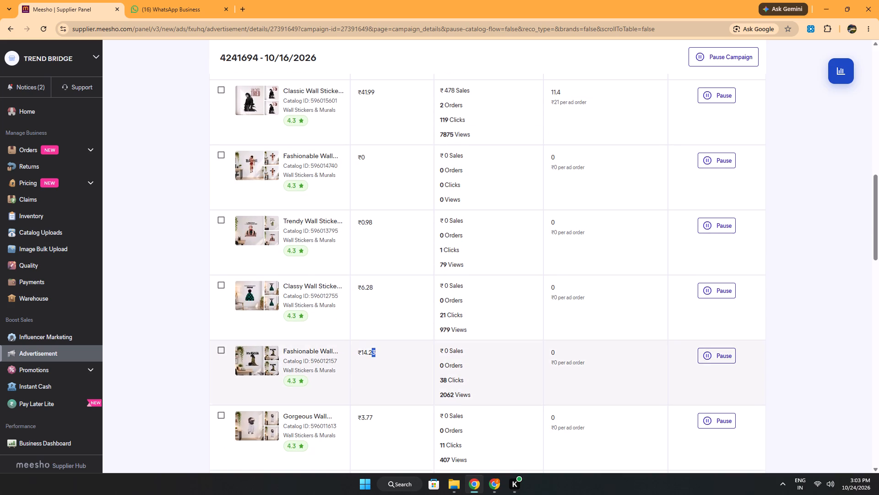
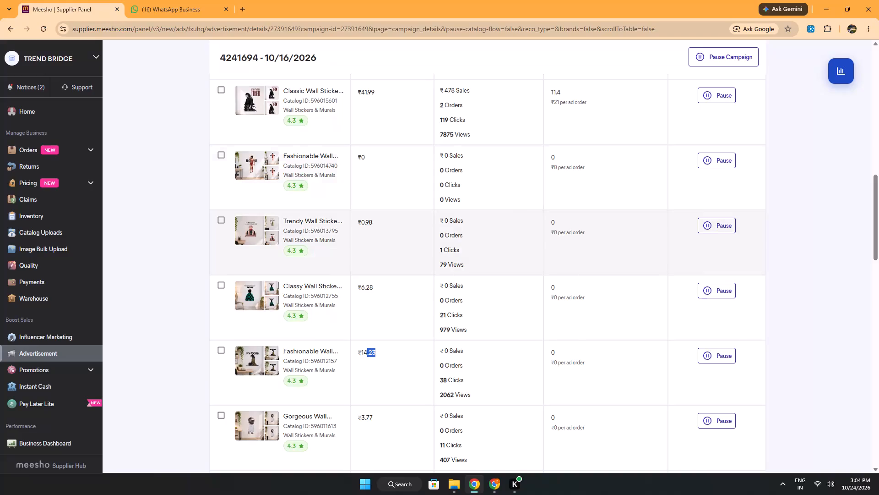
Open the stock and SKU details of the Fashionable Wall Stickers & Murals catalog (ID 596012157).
scroll(406, 262, up, 5)
scroll(345, 241, down, 2)
scroll(352, 335, down, 4)
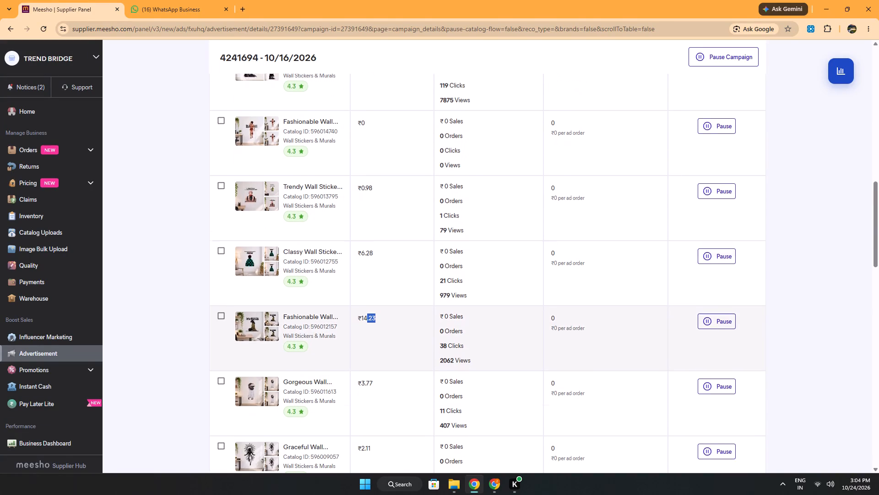
drag(332, 325, 292, 320)
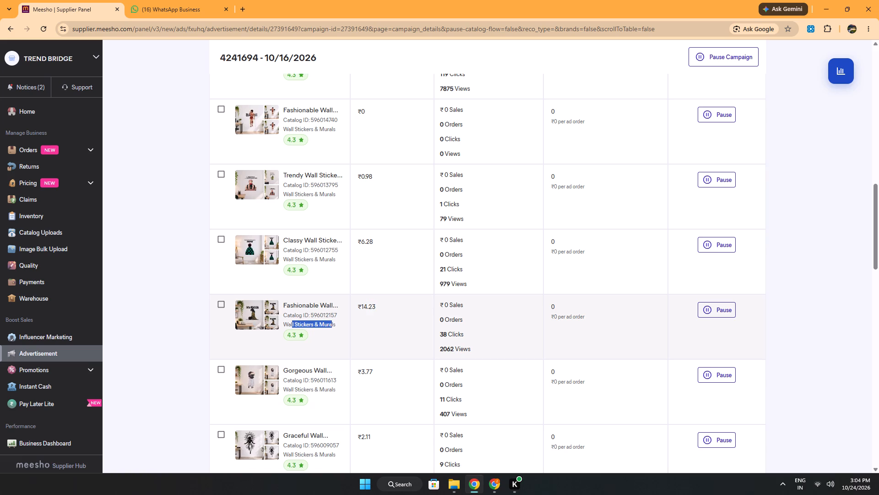
drag(292, 320, 291, 320)
click(321, 331)
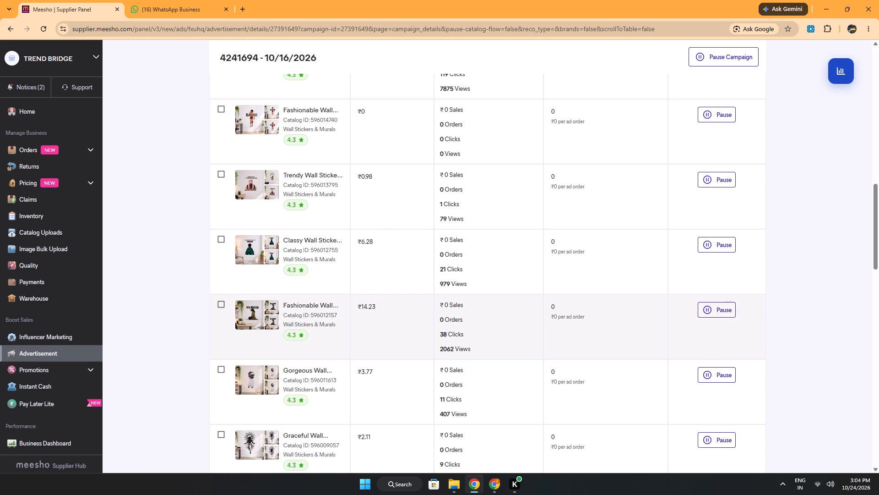
click(252, 309)
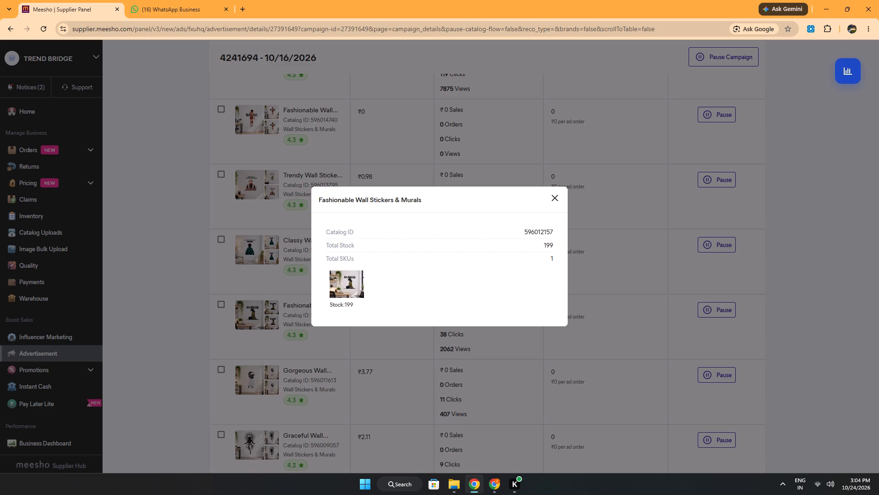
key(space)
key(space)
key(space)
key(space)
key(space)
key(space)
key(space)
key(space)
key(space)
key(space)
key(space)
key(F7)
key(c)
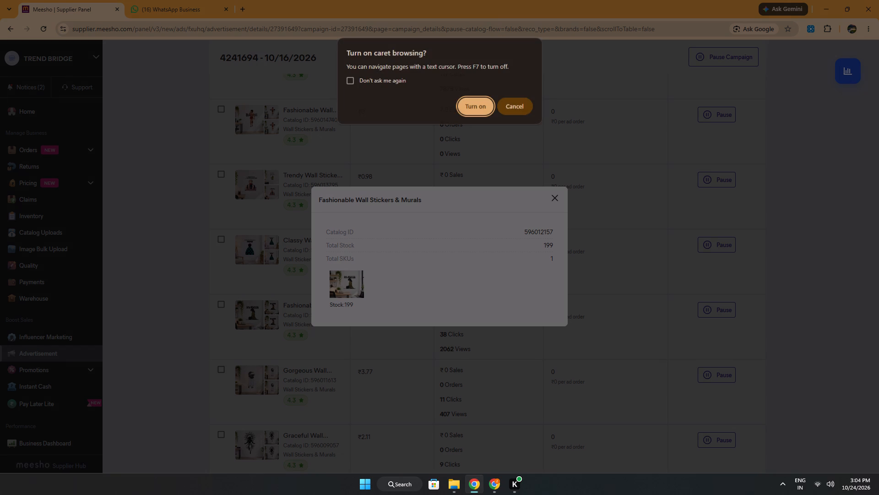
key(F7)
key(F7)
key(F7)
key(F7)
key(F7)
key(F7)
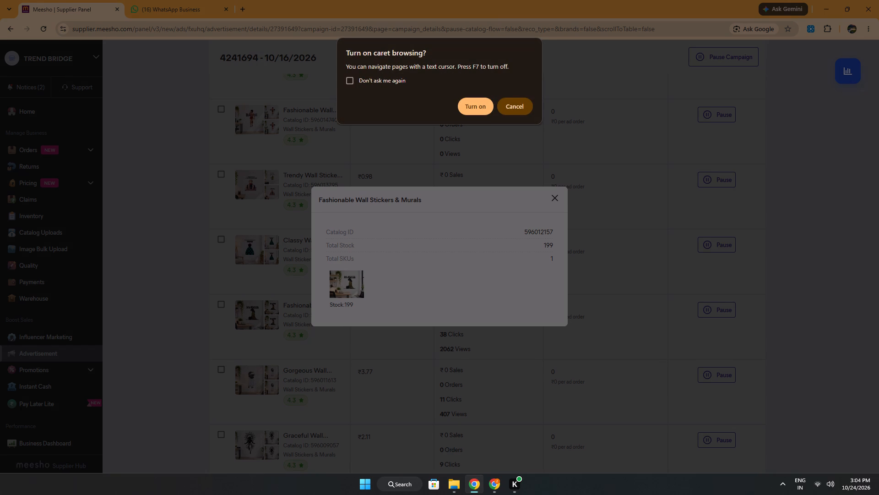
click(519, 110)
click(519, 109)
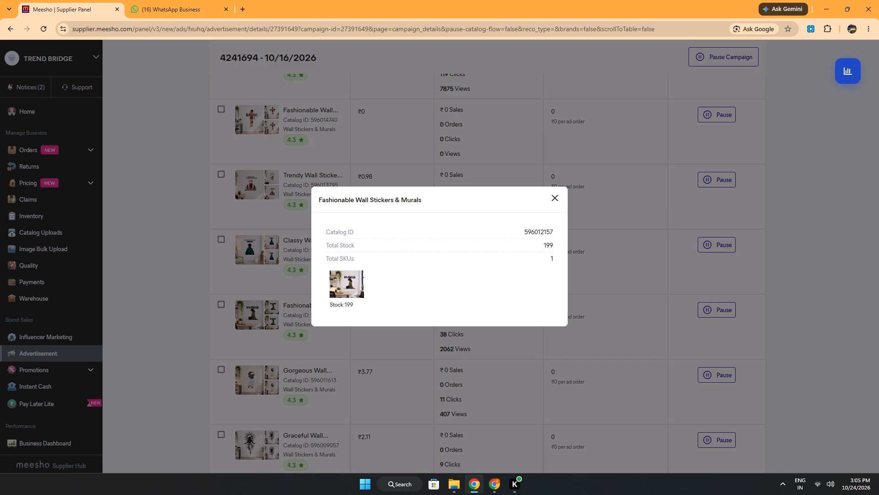
Close the catalog's details and examine the ad spend, orders, clicks and ROI of the campaign's remaining catalogs, including the paused ones.
click(551, 200)
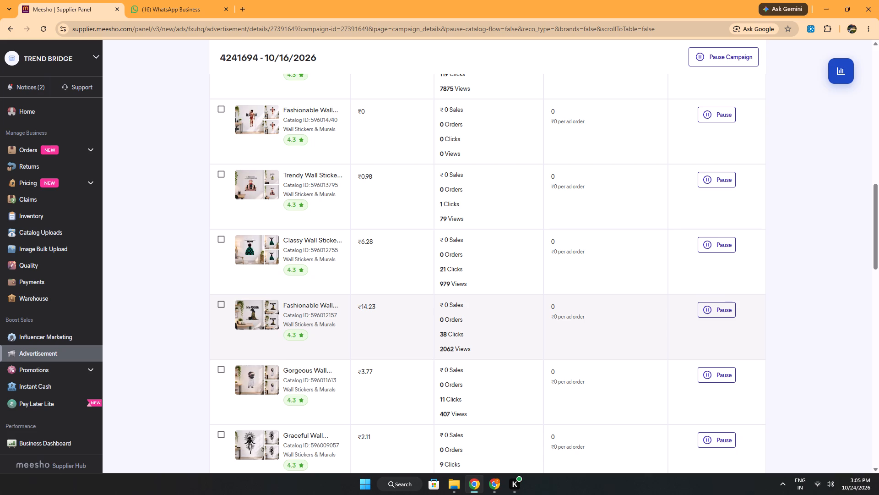
key(space)
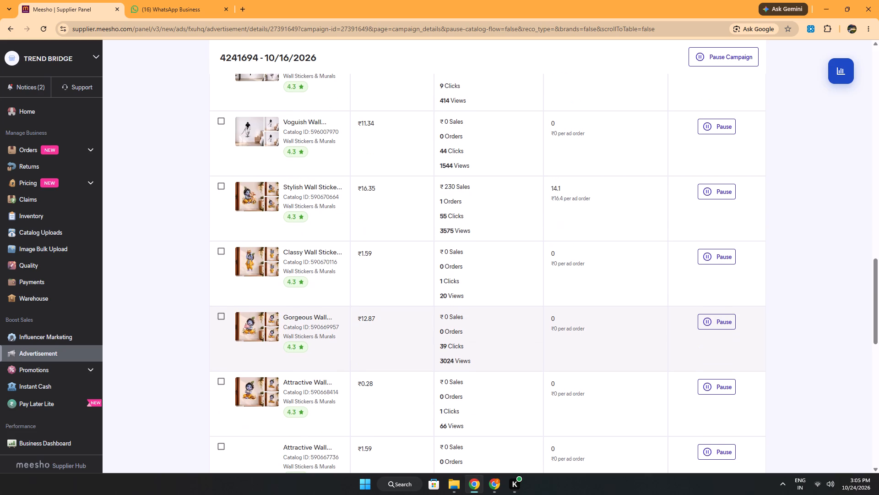
key(space)
key(space)
key(space)
key(space)
key(space)
key(space)
key(space)
key(space)
key(space)
key(space)
key(space)
key(space)
key(space)
key(space)
key(space)
key(space)
key(space)
key(space)
key(space)
key(space)
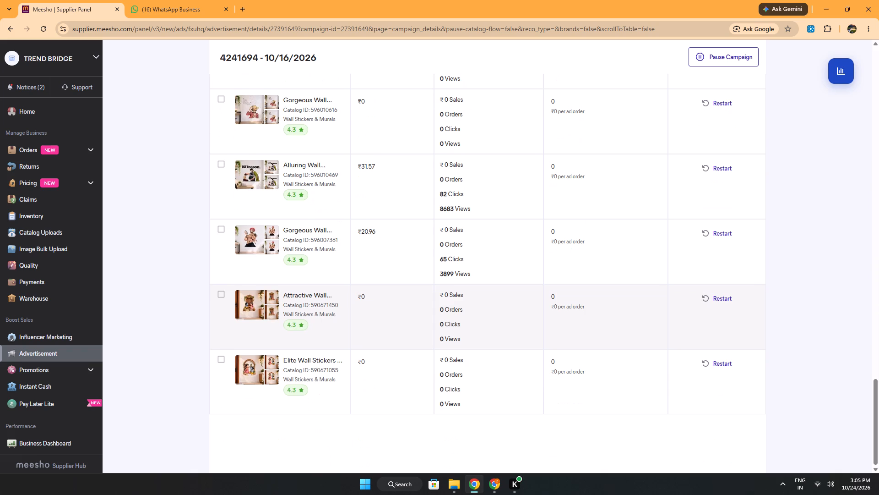
key(space)
key(space)
scroll(511, 403, up, 2)
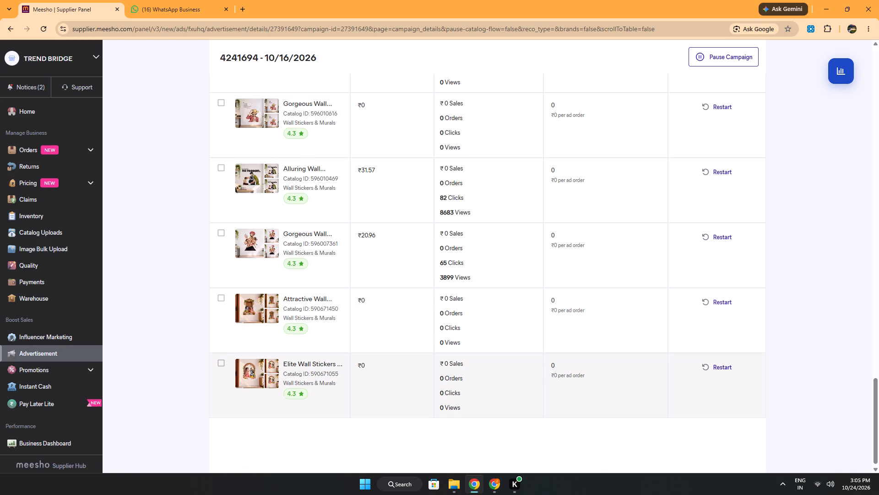
scroll(441, 275, up, 4)
scroll(568, 313, up, 5)
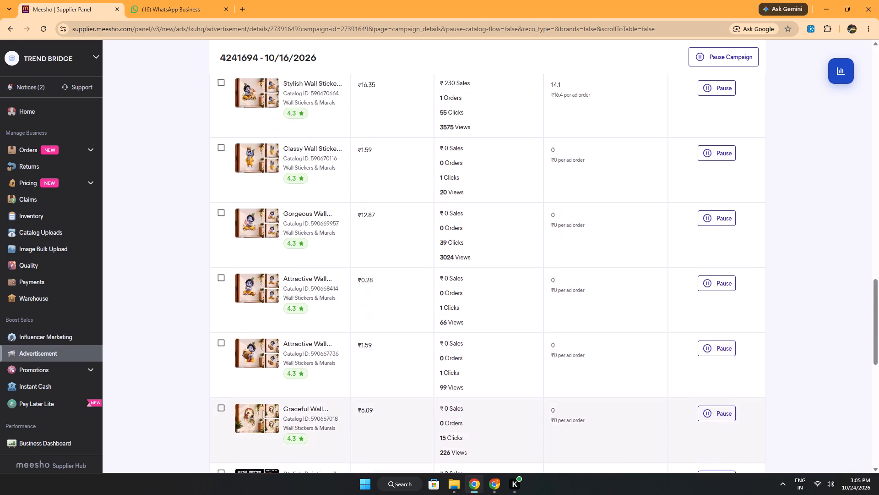
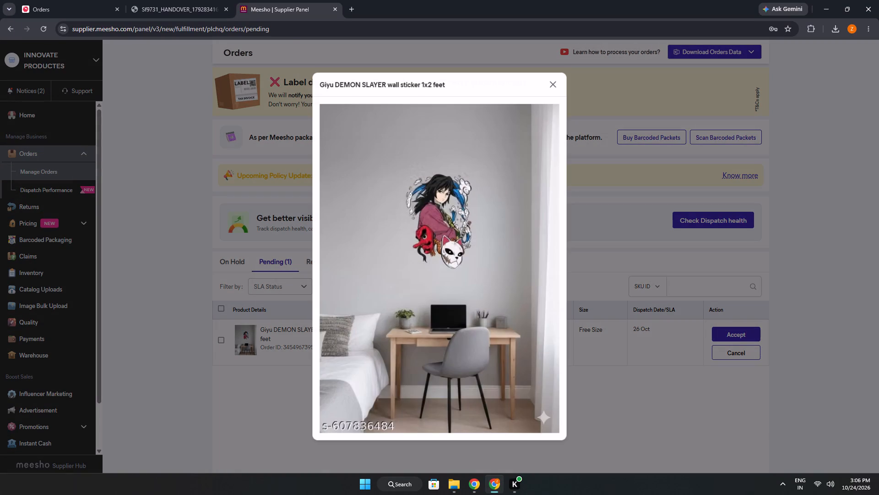
Close the product image preview and examine the budgets, utilization and impressions of the listing ad campaigns on the Advertisement page.
click(555, 81)
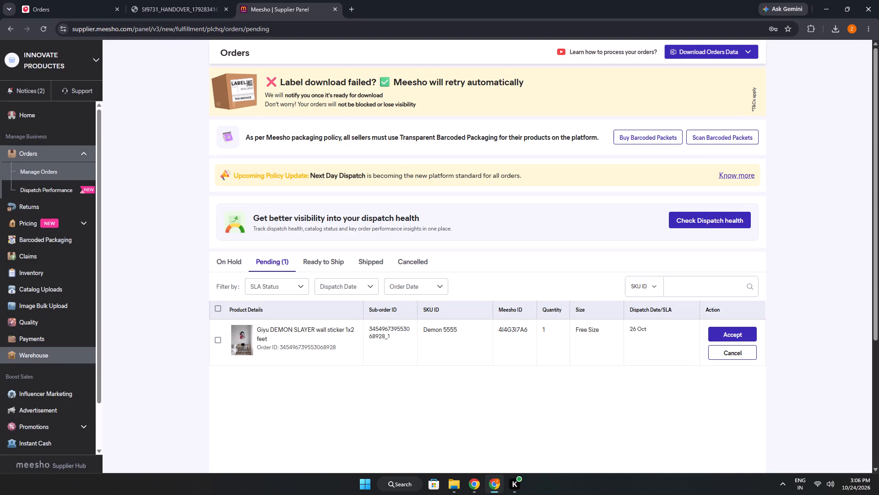
click(36, 412)
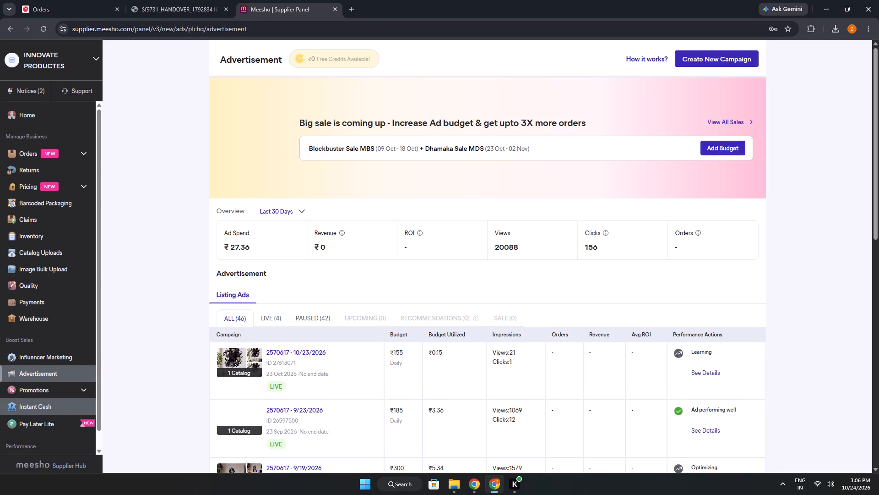
scroll(312, 391, down, 2)
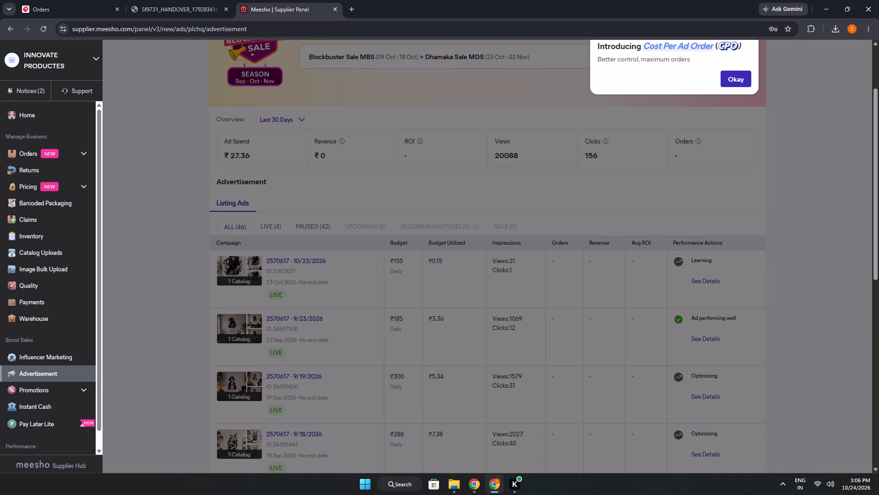
click(723, 76)
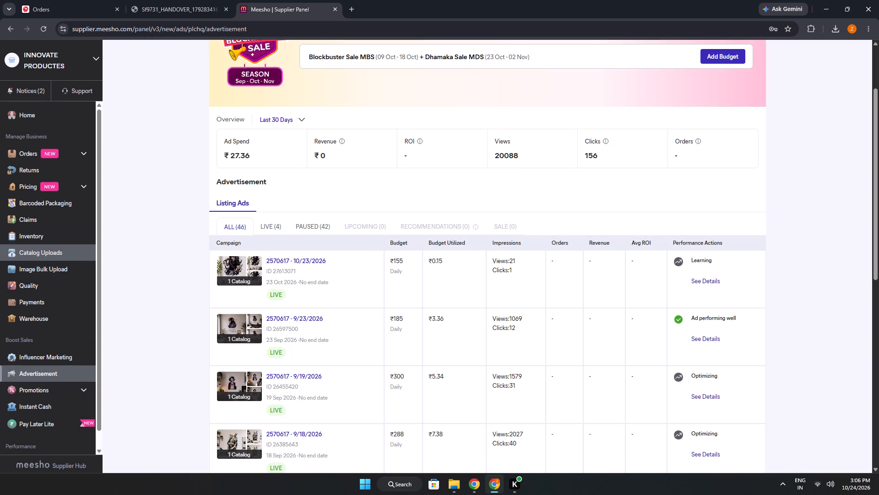
scroll(364, 344, down, 2)
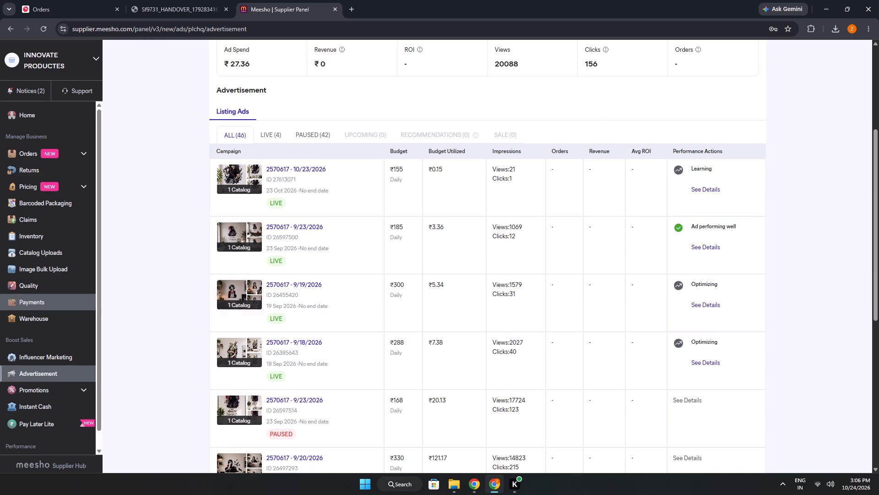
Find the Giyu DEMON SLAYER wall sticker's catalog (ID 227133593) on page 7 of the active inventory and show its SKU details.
click(41, 234)
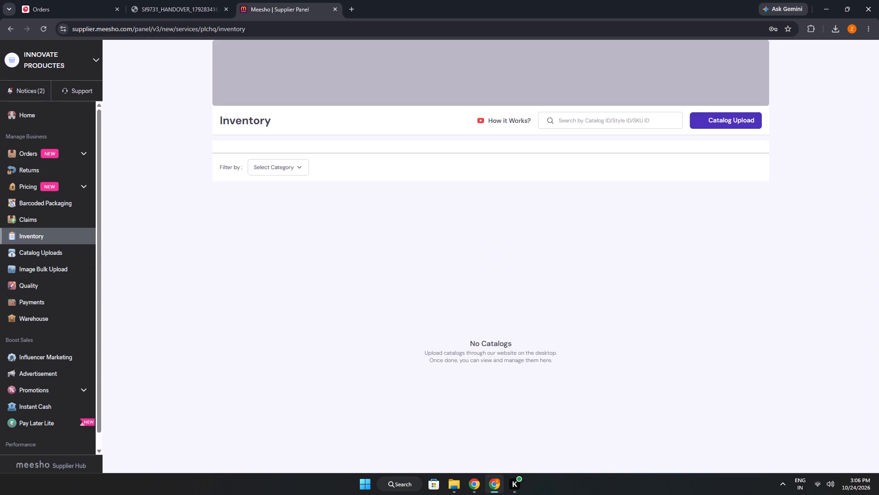
scroll(262, 291, down, 15)
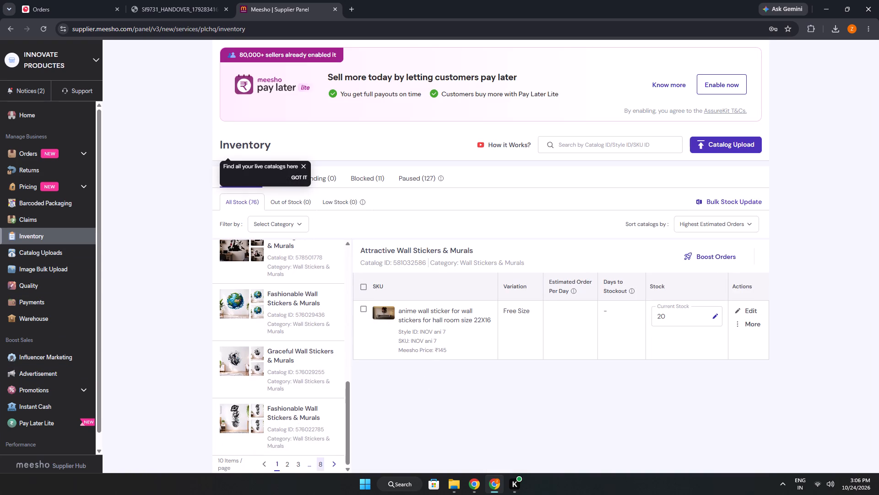
click(323, 466)
scroll(240, 382, down, 3)
scroll(286, 411, down, 3)
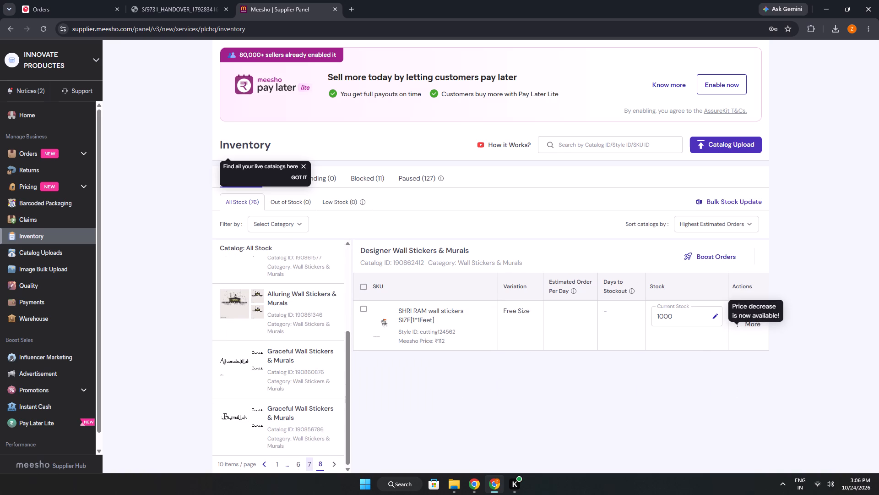
click(308, 462)
scroll(263, 398, down, 7)
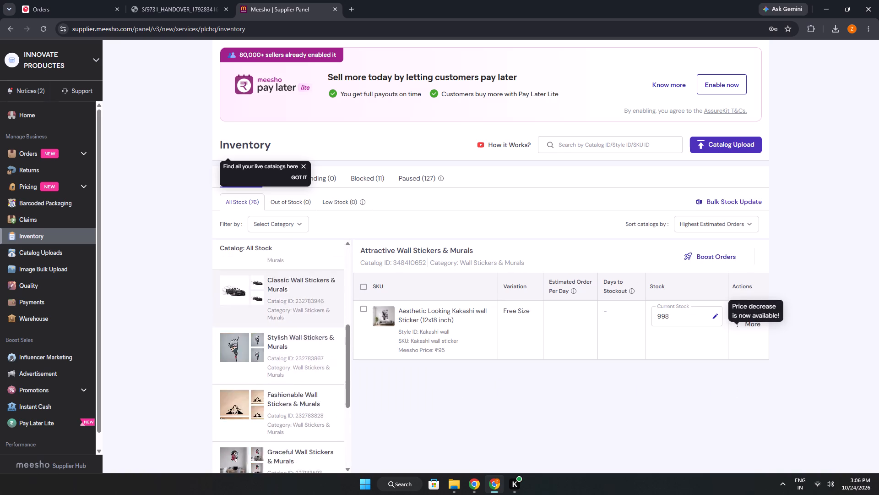
scroll(266, 400, down, 2)
click(293, 299)
Examine the Meesho price of the Giyu DEMON SLAYER wall sticker 1x2 feet.
drag(450, 351, 433, 353)
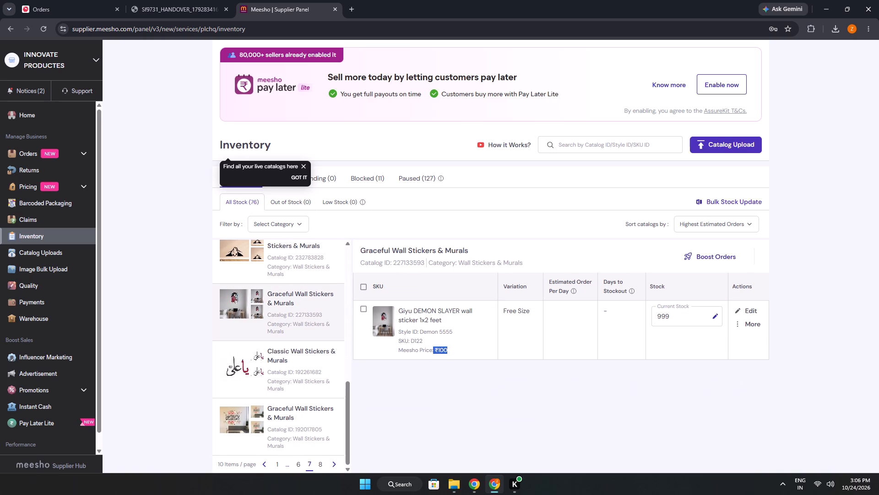
click(431, 361)
drag(455, 350, 427, 352)
click(426, 368)
drag(451, 352, 406, 349)
click(419, 368)
drag(445, 352, 403, 352)
drag(403, 352, 403, 352)
drag(399, 361, 406, 363)
drag(450, 350, 409, 354)
click(411, 377)
drag(455, 355, 395, 357)
drag(397, 378, 401, 379)
drag(449, 361, 403, 363)
drag(407, 379, 411, 378)
drag(450, 350, 373, 349)
click(385, 384)
drag(449, 349, 377, 349)
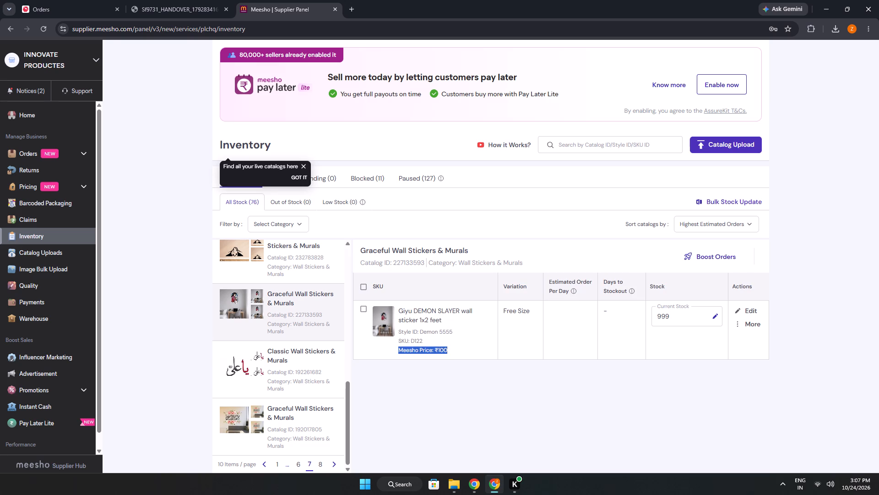
click(396, 372)
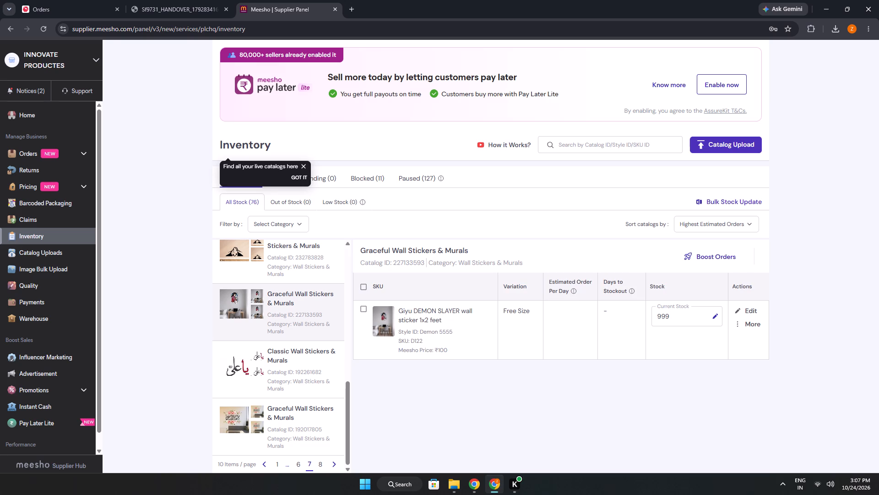
Show the additional actions available for the Giyu sticker's SKU and dismiss the introductory hints.
click(739, 328)
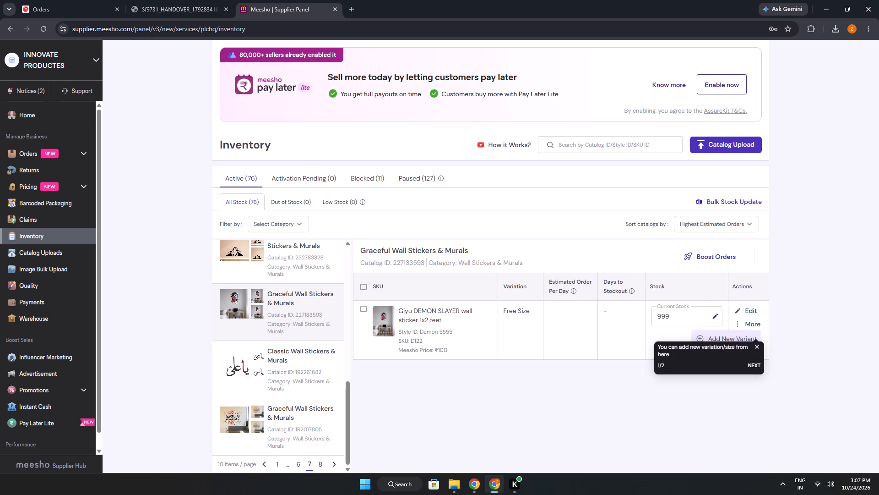
click(754, 363)
click(726, 390)
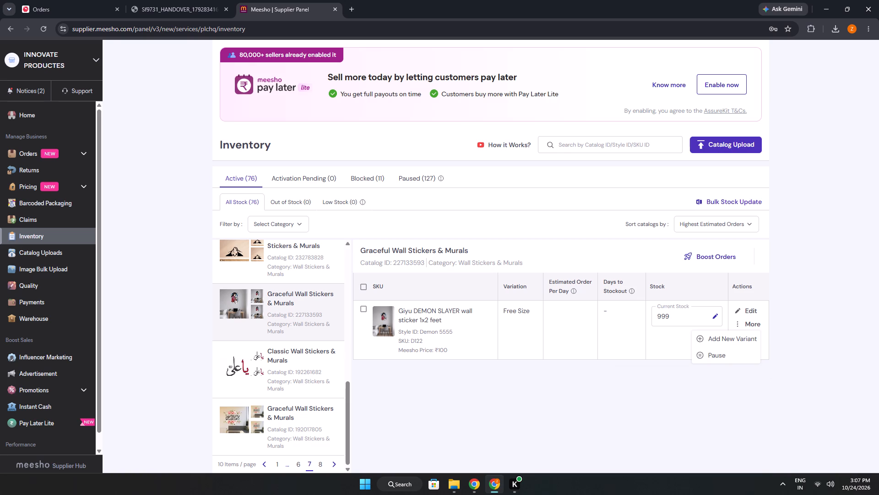
Switch to Calculator and compute 22 × 15.5 ÷ 144 × 13.5.
click(358, 485)
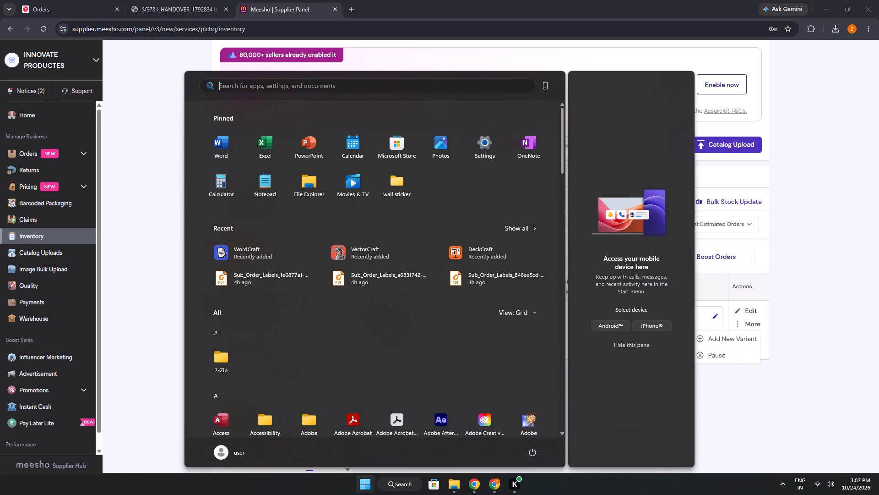
click(227, 188)
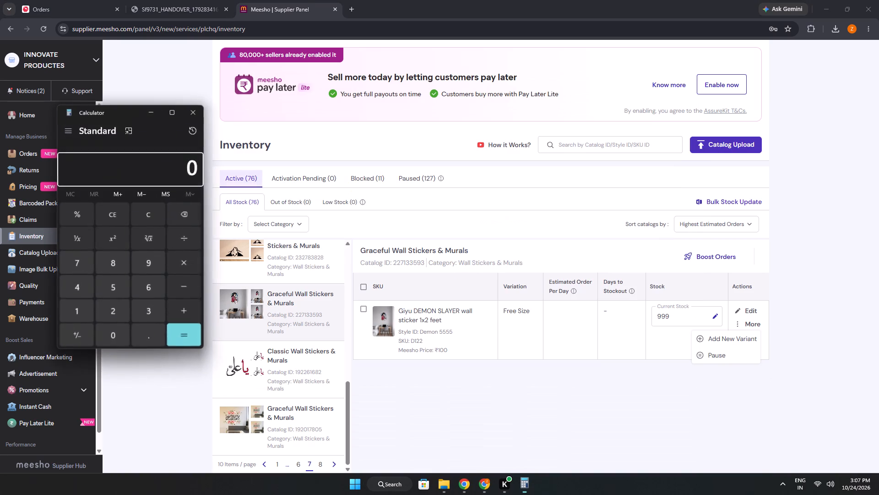
text(22)
text(*24)
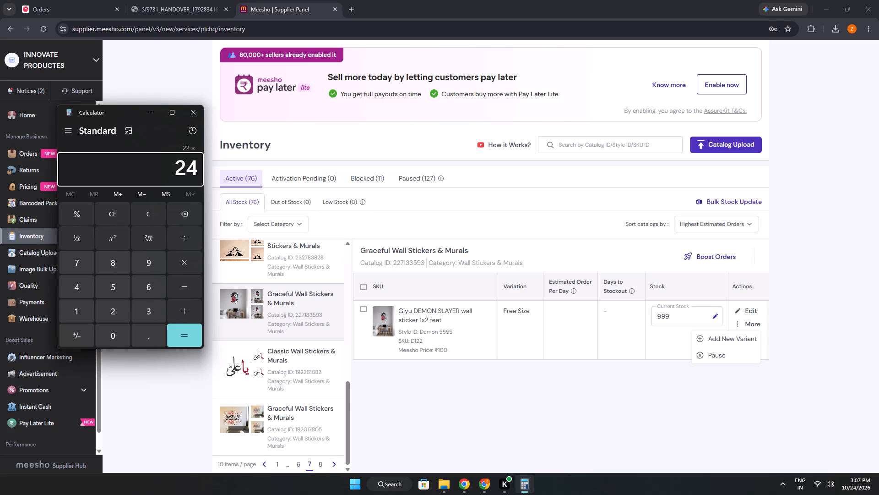
key(BackSpace)
key(BackSpace)
text(15.5)
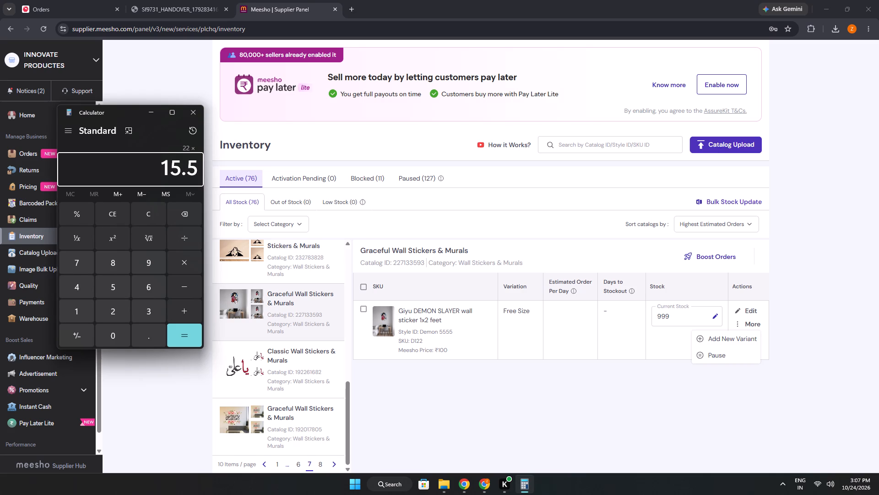
key(Return)
text(/144)
text(*13.5)
key(Return)
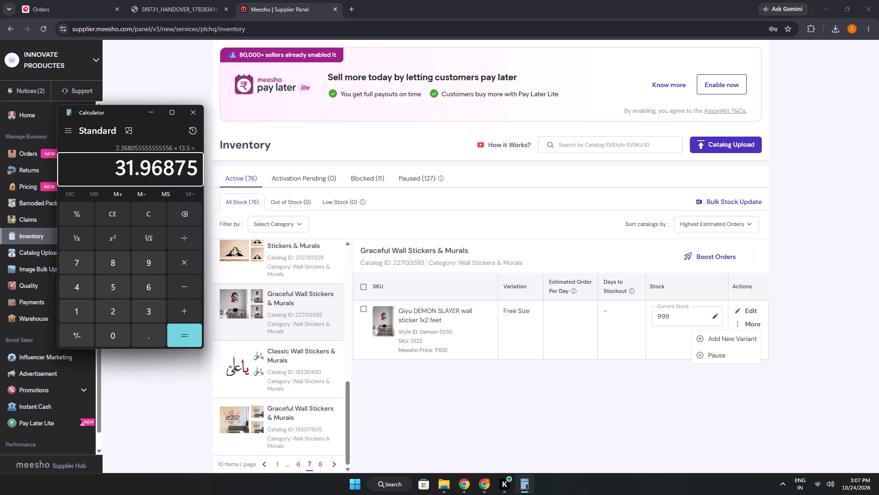
Subtract 100 from the calculated result.
click(188, 287)
drag(69, 320, 76, 320)
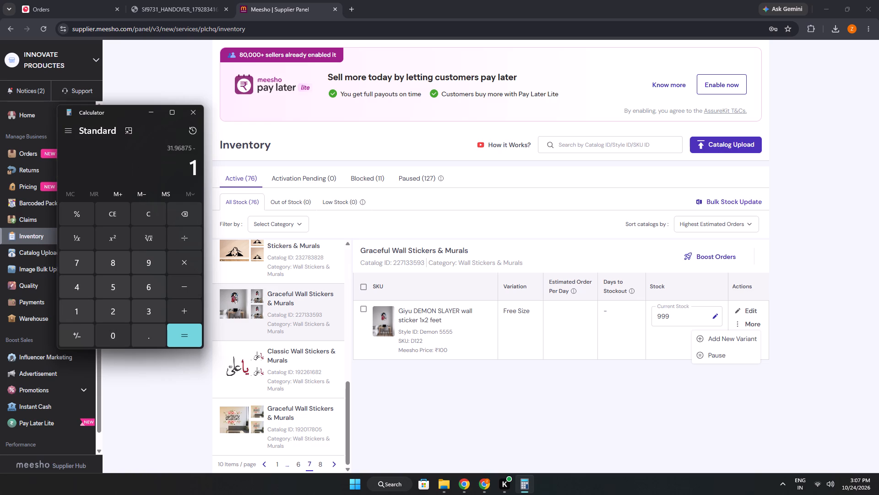
double_click(114, 335)
click(169, 331)
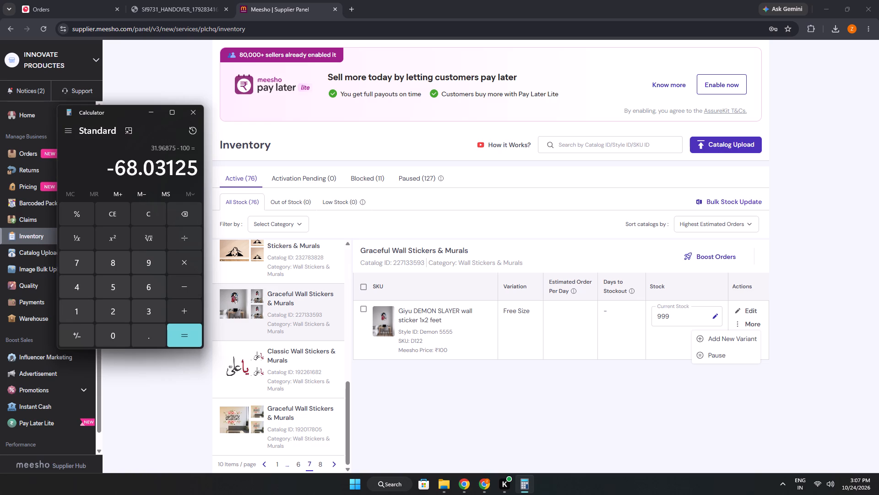
Clear the calculation, enter 68 and subtract 10 from it.
click(188, 295)
click(152, 207)
click(145, 269)
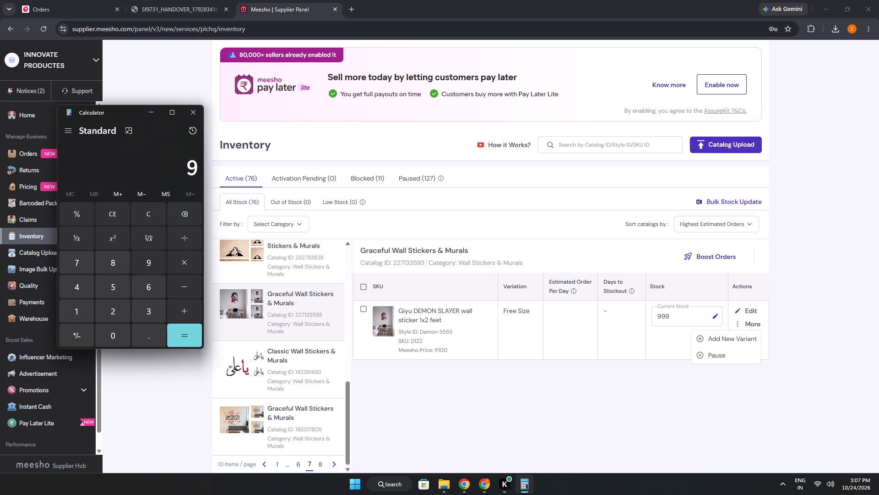
click(121, 212)
click(152, 258)
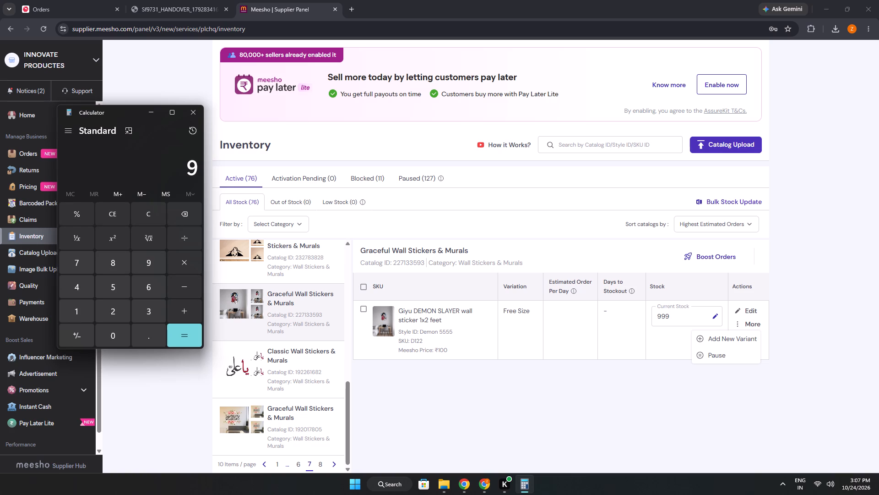
click(119, 211)
click(151, 287)
click(117, 266)
click(173, 305)
click(180, 210)
click(187, 274)
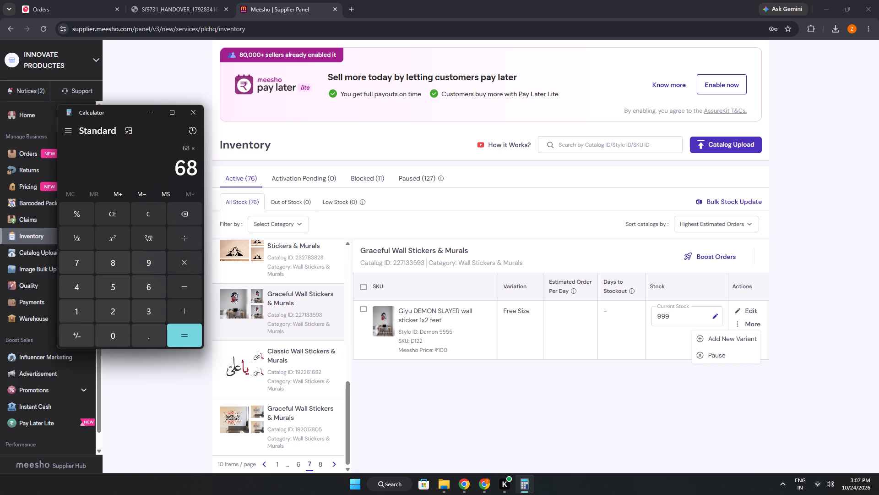
click(184, 216)
click(184, 279)
click(82, 309)
click(110, 330)
click(178, 335)
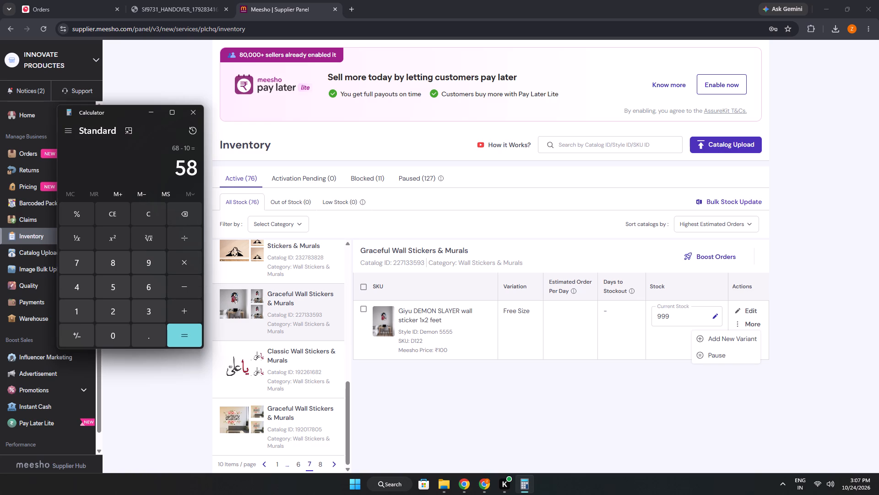
Subtract 25 from the remaining amount, followed by a further 15.
click(180, 281)
click(112, 306)
click(114, 295)
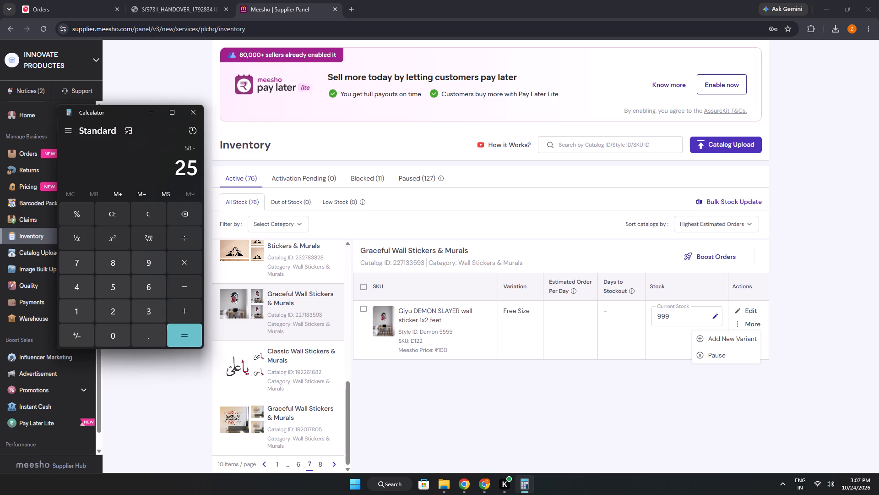
click(184, 327)
click(187, 287)
click(69, 302)
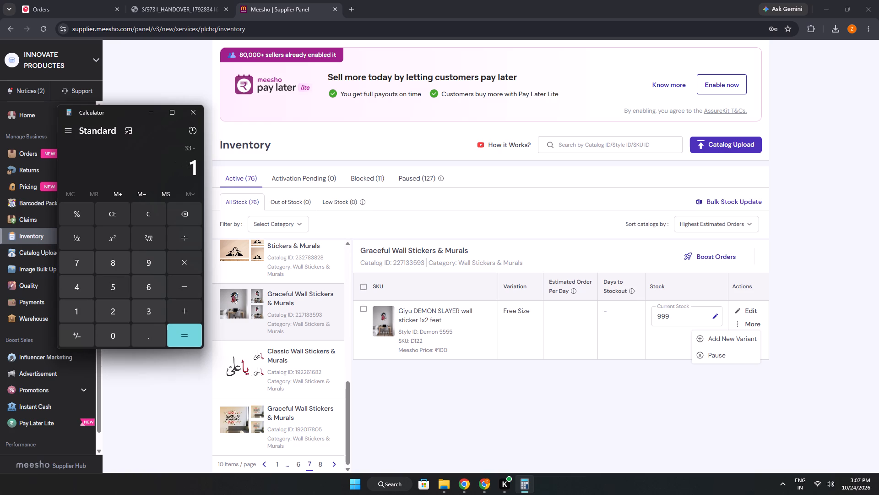
click(115, 278)
click(187, 335)
Close Calculator and review the ad boost settings for the Giyu DEMON SLAYER wall sticker's catalog in the inventory.
click(194, 104)
click(657, 368)
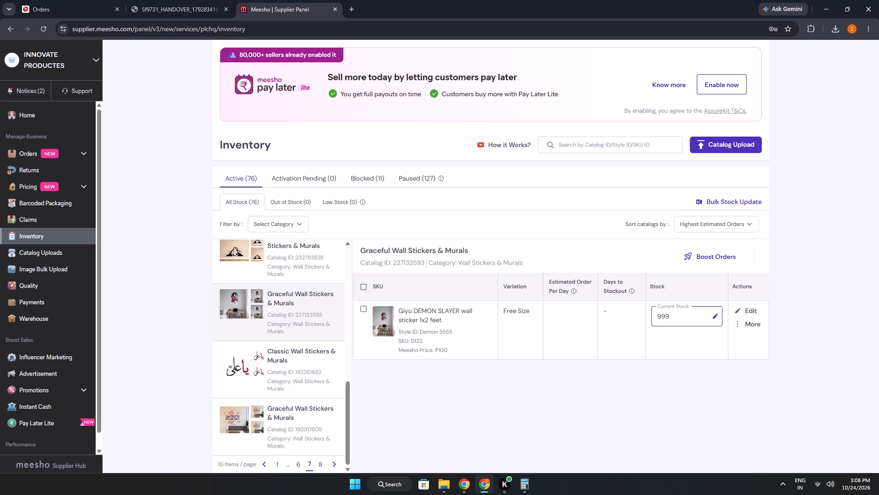
click(60, 371)
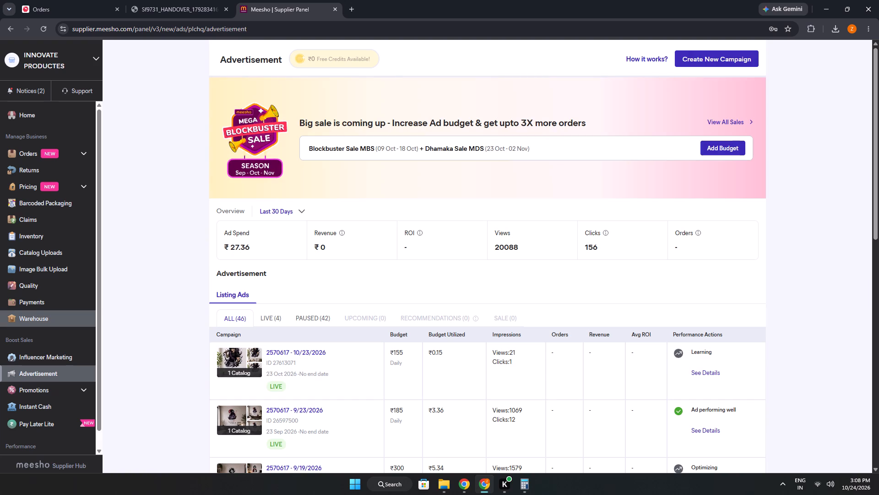
click(51, 231)
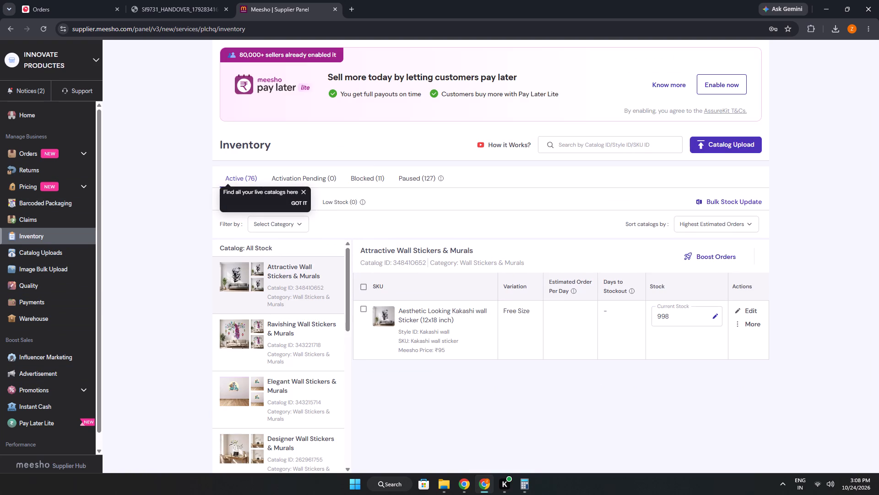
scroll(314, 424, up, 3)
scroll(310, 432, down, 19)
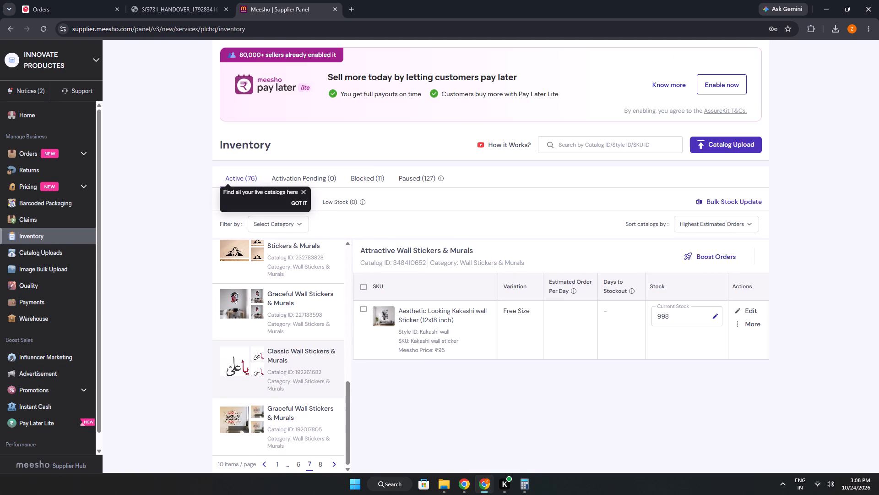
scroll(273, 362, up, 2)
click(283, 390)
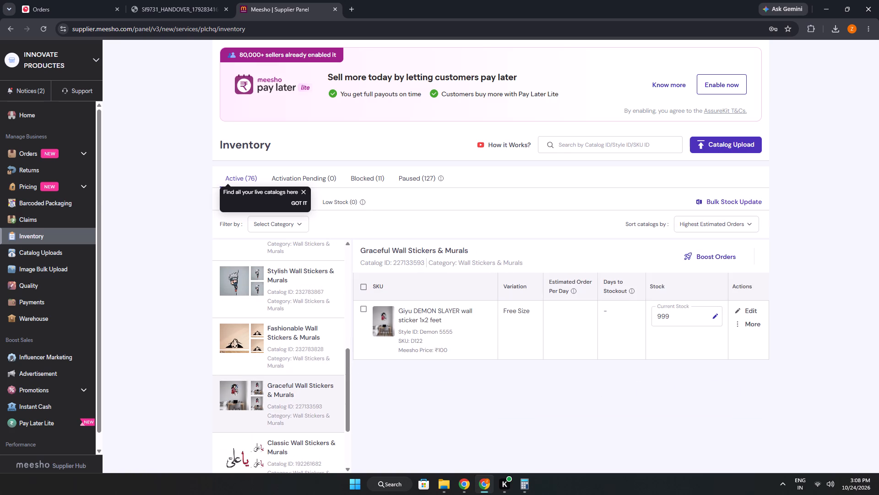
click(707, 257)
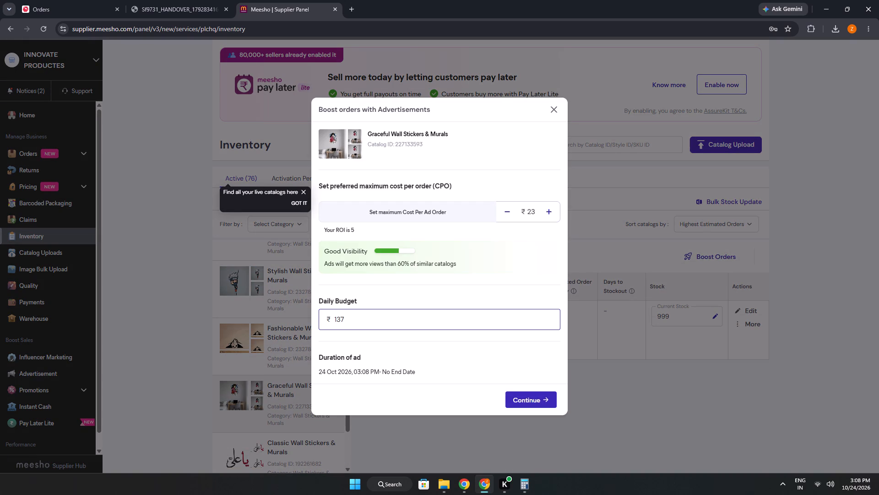
scroll(371, 319, down, 4)
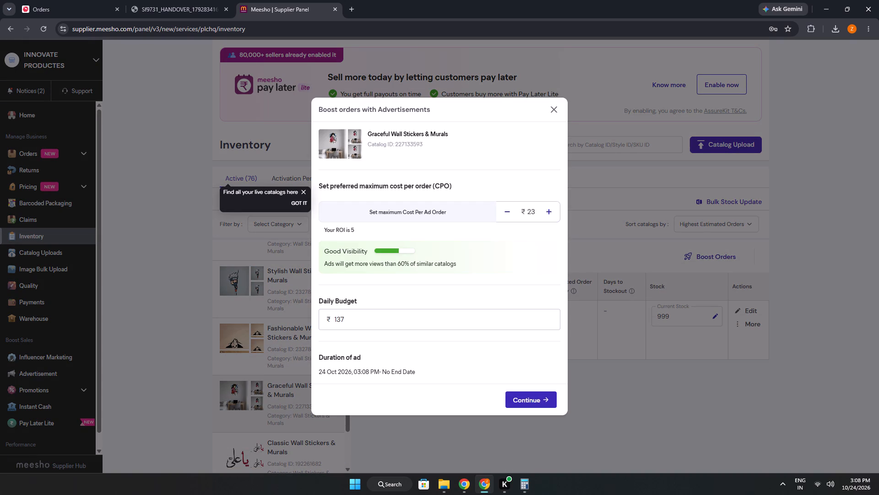
click(549, 104)
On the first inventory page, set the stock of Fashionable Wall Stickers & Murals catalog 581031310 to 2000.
scroll(307, 336, up, 4)
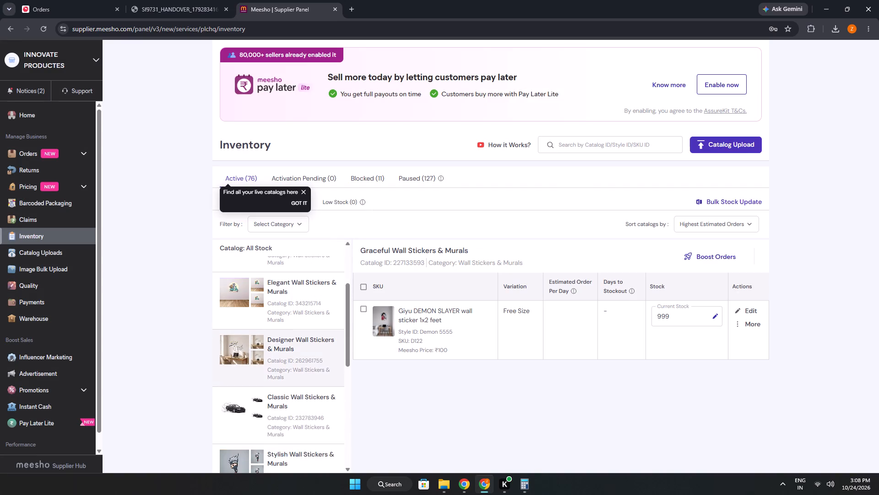
scroll(256, 375, down, 11)
click(275, 464)
scroll(276, 370, down, 3)
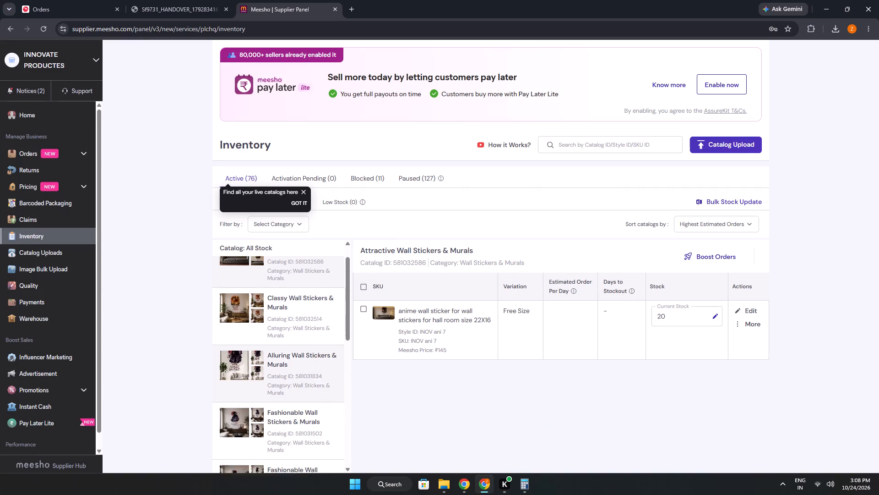
click(281, 367)
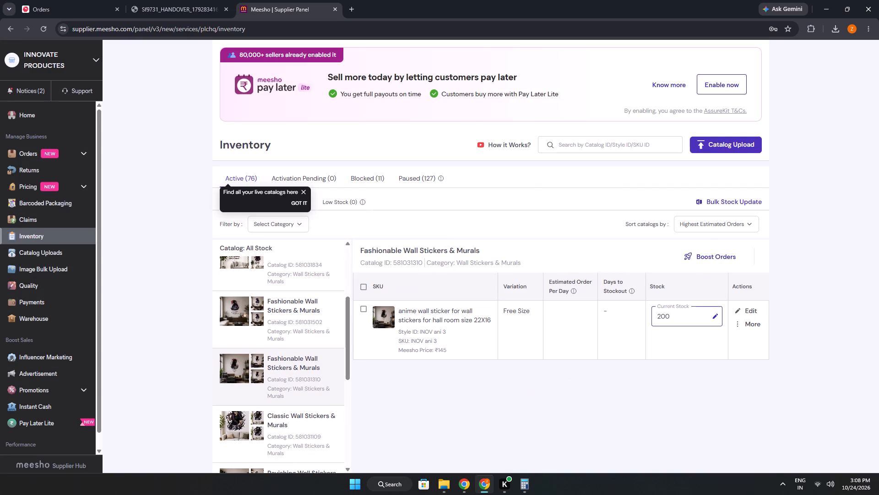
drag(697, 319, 633, 328)
key(2)
key(0)
key(0)
key(0)
key(Return)
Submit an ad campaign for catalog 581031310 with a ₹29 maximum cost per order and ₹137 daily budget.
click(716, 259)
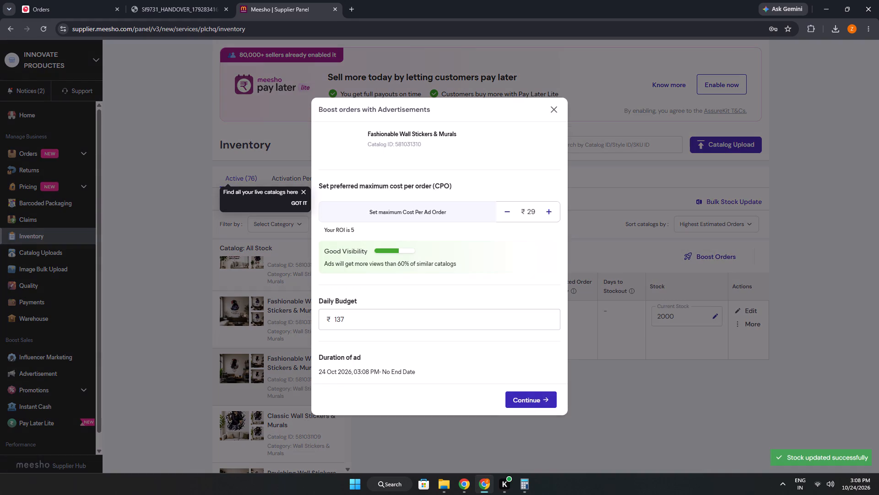
click(519, 394)
click(513, 368)
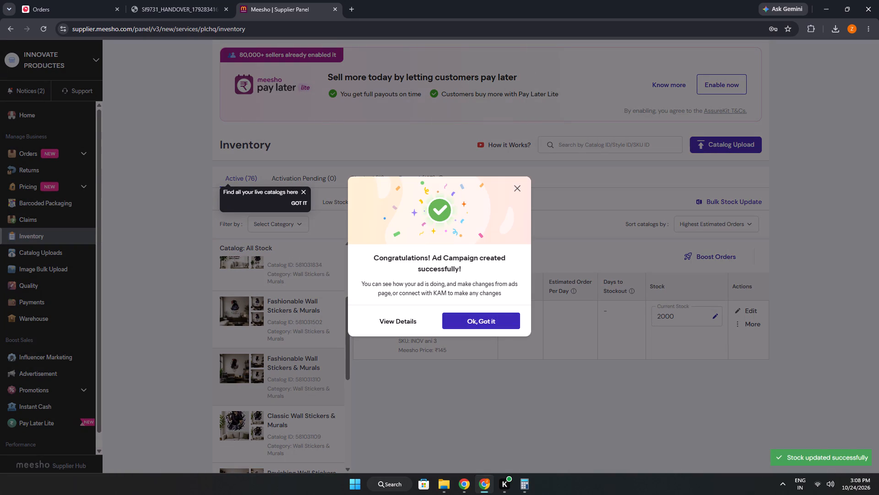
click(488, 319)
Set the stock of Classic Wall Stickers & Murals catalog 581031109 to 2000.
scroll(276, 404, down, 2)
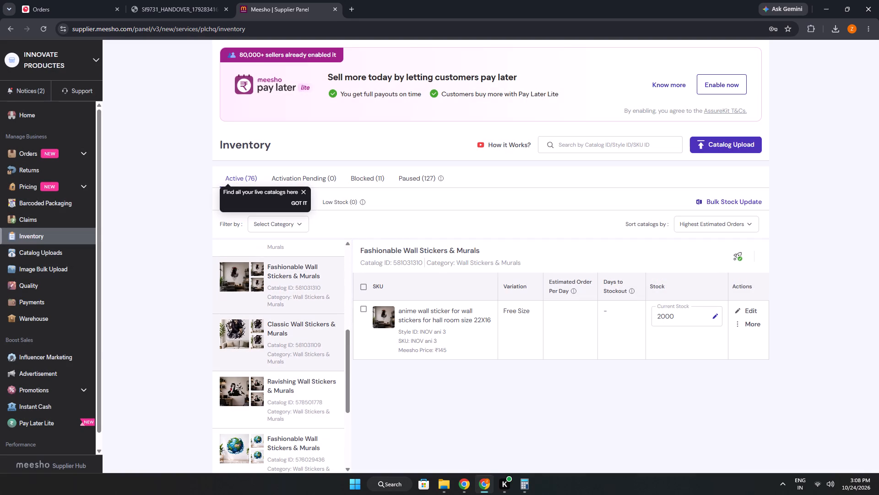
click(266, 328)
click(264, 403)
click(281, 347)
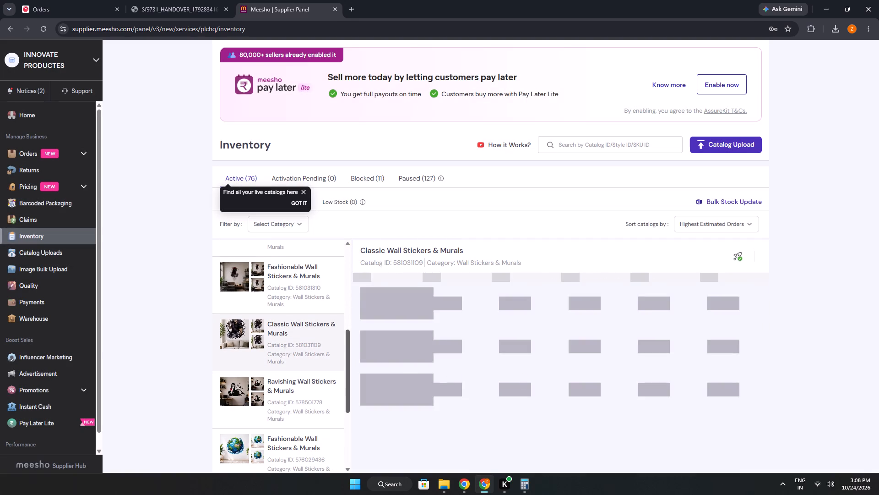
drag(670, 317, 605, 332)
text(2000)
key(Return)
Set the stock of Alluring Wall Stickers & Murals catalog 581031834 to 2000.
click(279, 395)
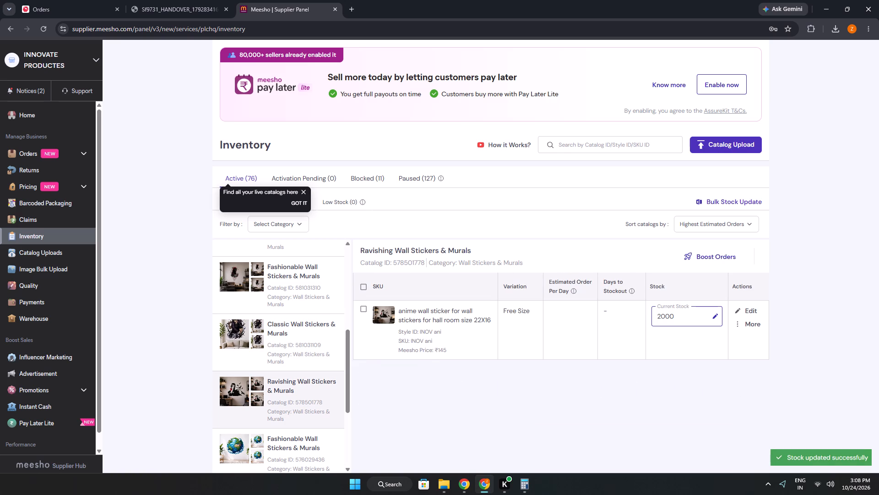
click(279, 301)
scroll(255, 338, up, 3)
click(255, 328)
scroll(257, 326, up, 2)
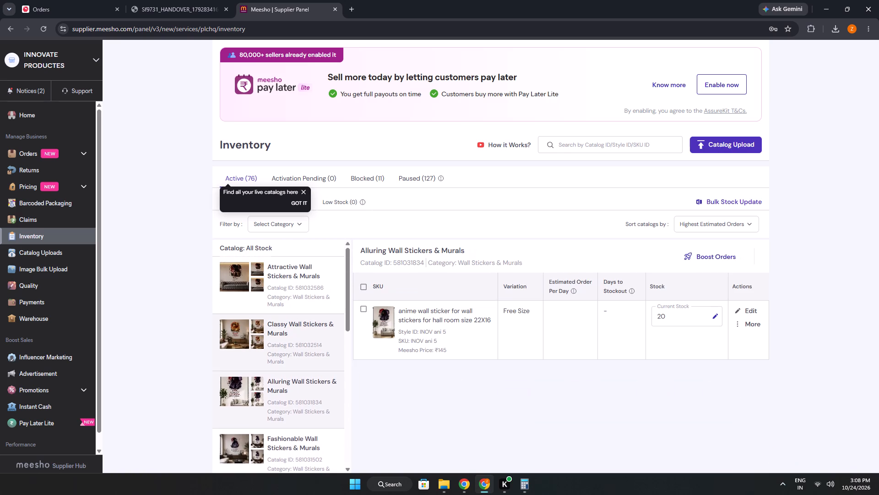
click(684, 315)
text(00)
key(Return)
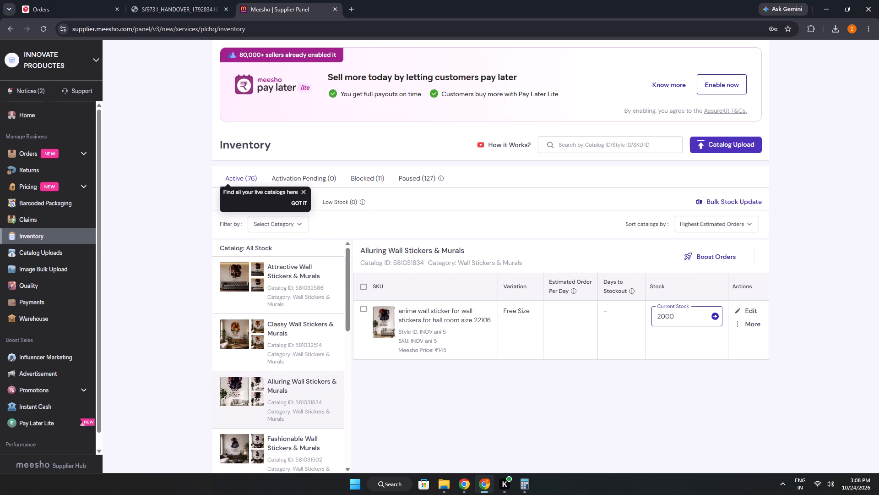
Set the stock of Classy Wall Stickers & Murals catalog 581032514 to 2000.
click(307, 324)
click(667, 313)
key(Return)
key(Return)
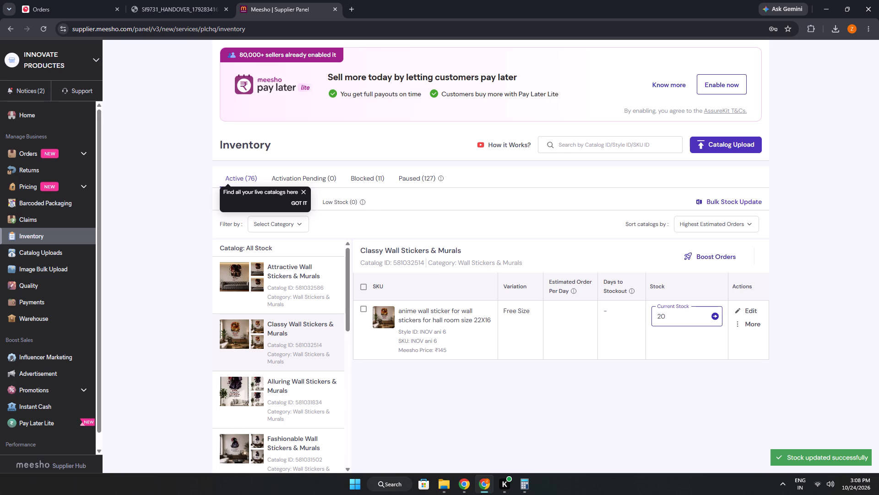
key(Return)
text(..)
key(0)
key(0)
key(Return)
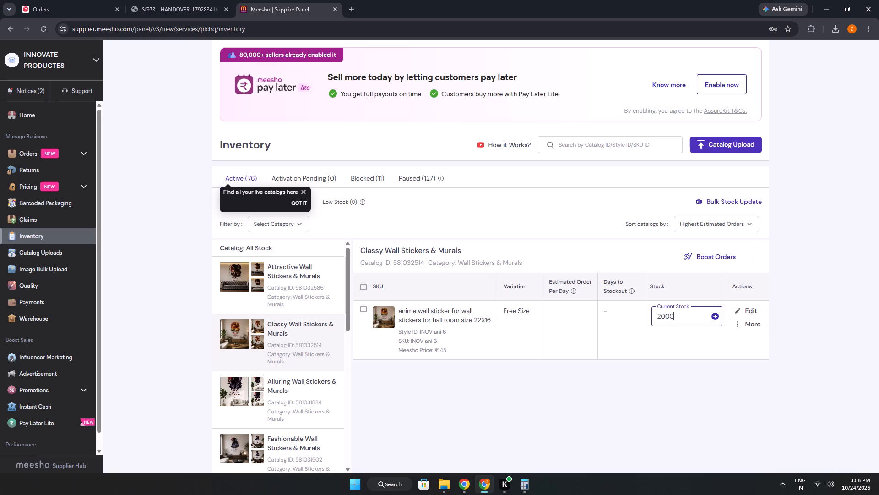
key(0)
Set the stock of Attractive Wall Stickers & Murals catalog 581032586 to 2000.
click(302, 282)
click(688, 315)
text(00)
key(Return)
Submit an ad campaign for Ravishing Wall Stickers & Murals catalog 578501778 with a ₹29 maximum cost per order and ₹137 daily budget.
scroll(227, 337, up, 2)
scroll(266, 334, up, 2)
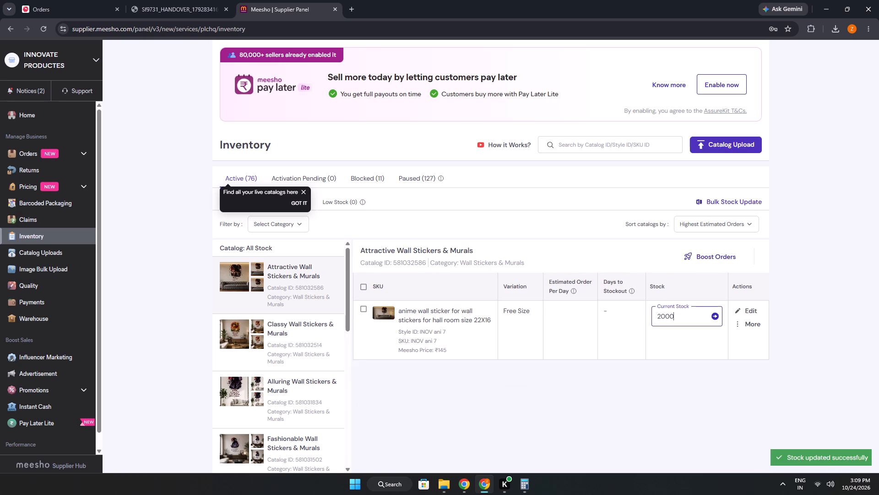
scroll(328, 408, down, 5)
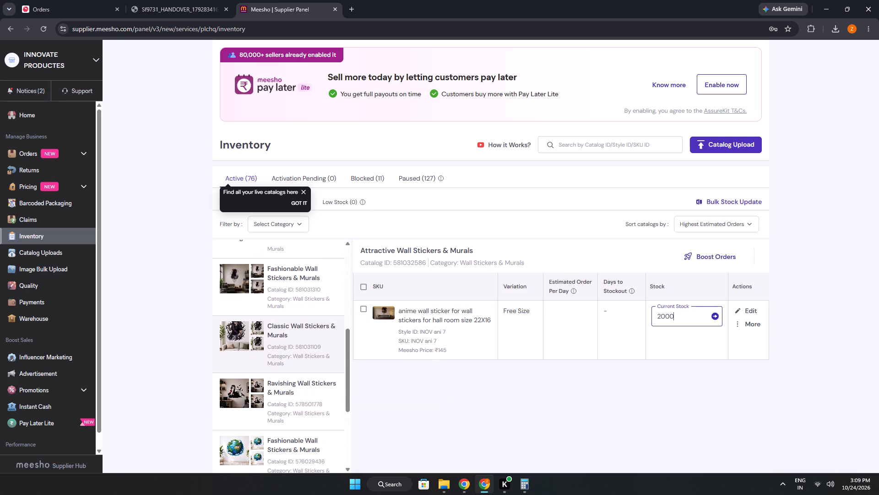
click(296, 400)
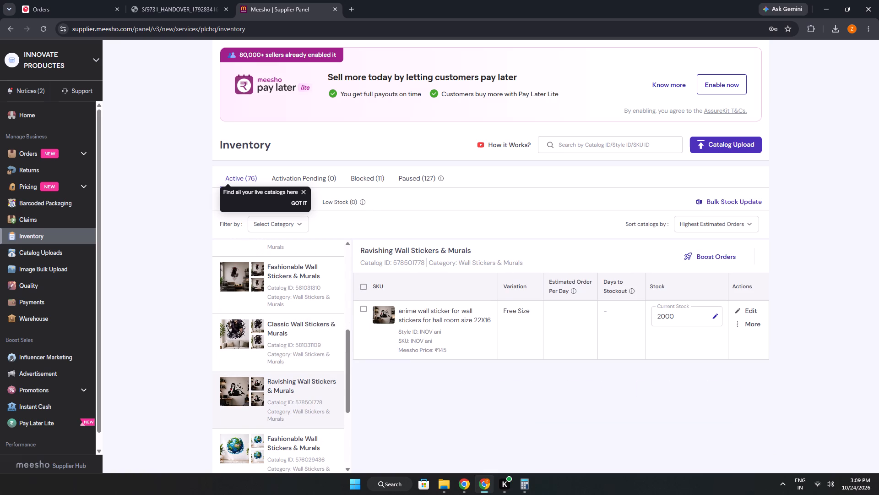
click(718, 258)
click(549, 110)
click(725, 250)
click(535, 392)
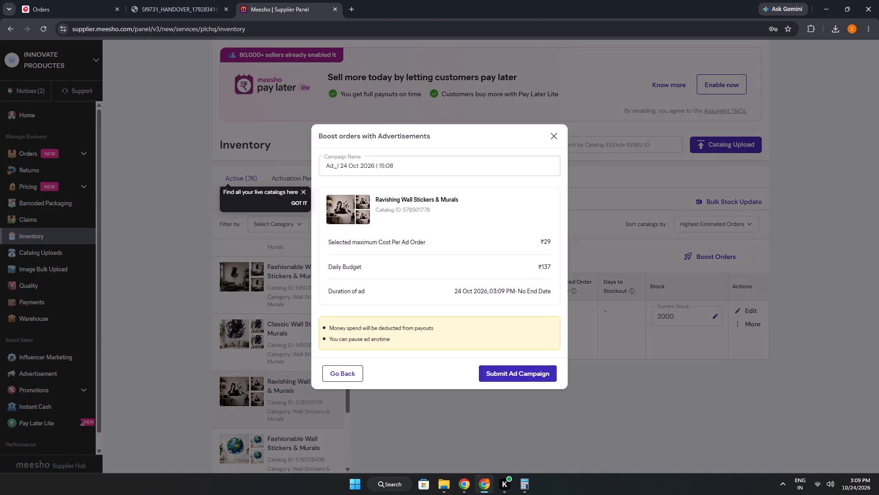
click(509, 373)
click(474, 320)
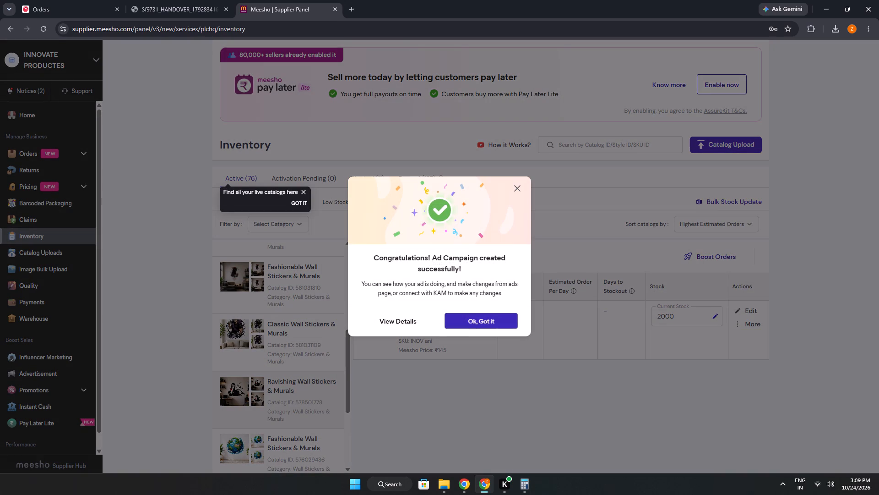
Check the daily views in Business Insights on the home page.
click(41, 110)
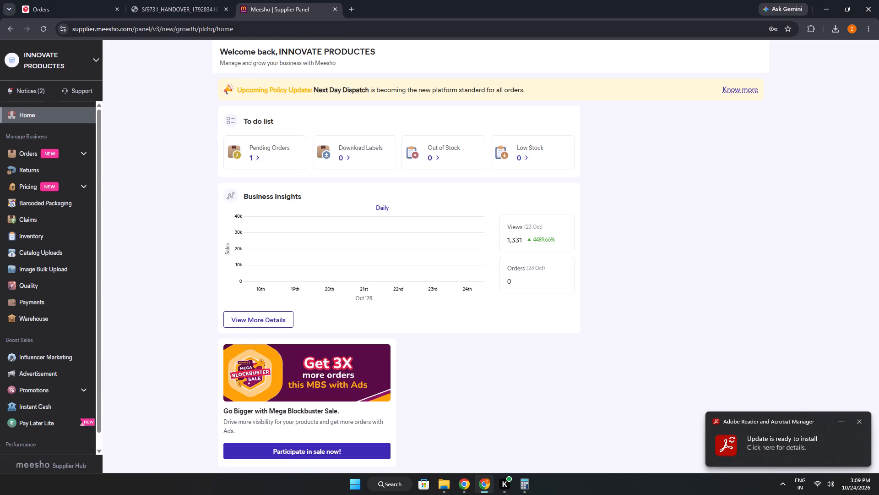
drag(522, 235, 497, 241)
drag(313, 276, 296, 276)
Examine the advertisement overview's views for yesterday and today, and today's ad spend.
click(65, 378)
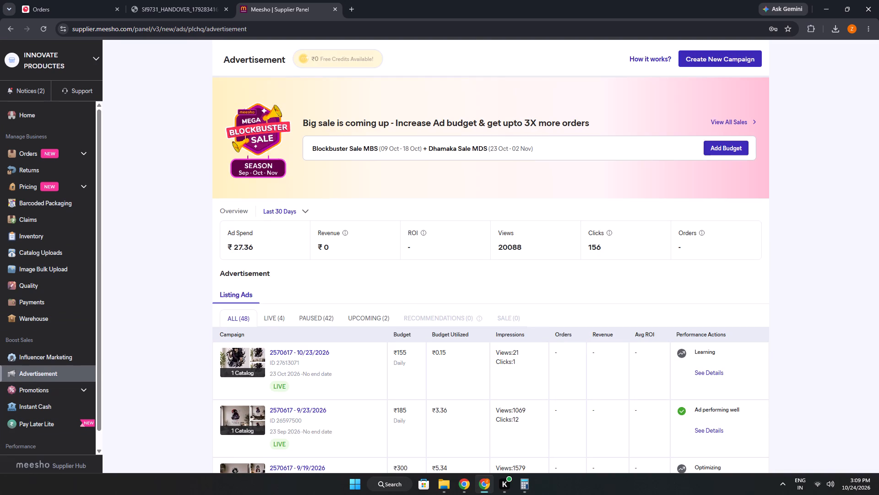
click(300, 209)
click(282, 284)
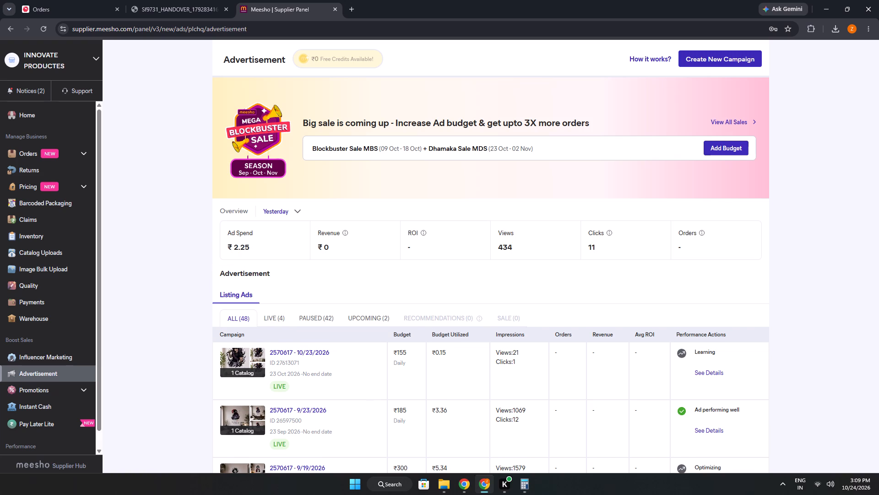
drag(523, 247, 457, 242)
click(289, 202)
click(292, 210)
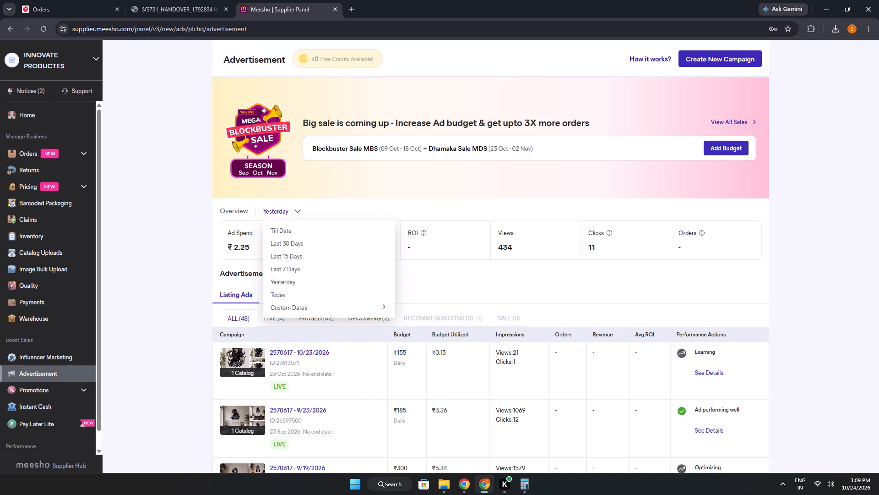
click(288, 290)
drag(517, 247, 483, 253)
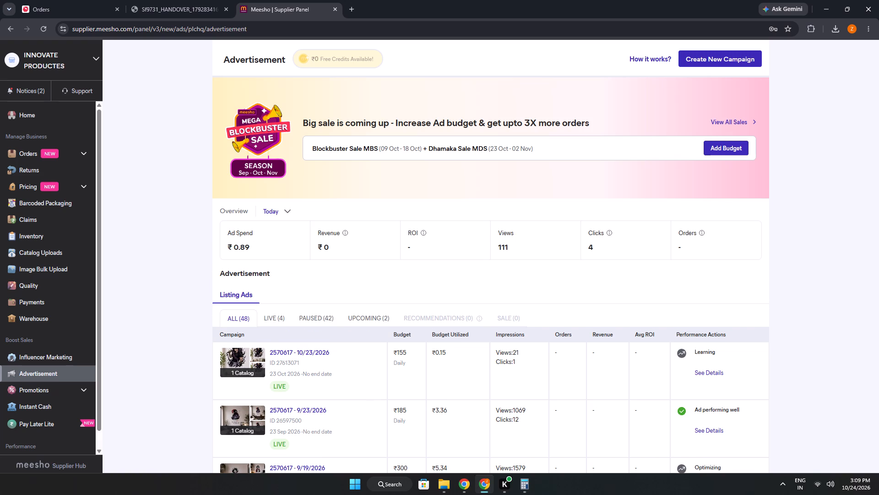
click(298, 258)
drag(274, 250, 228, 257)
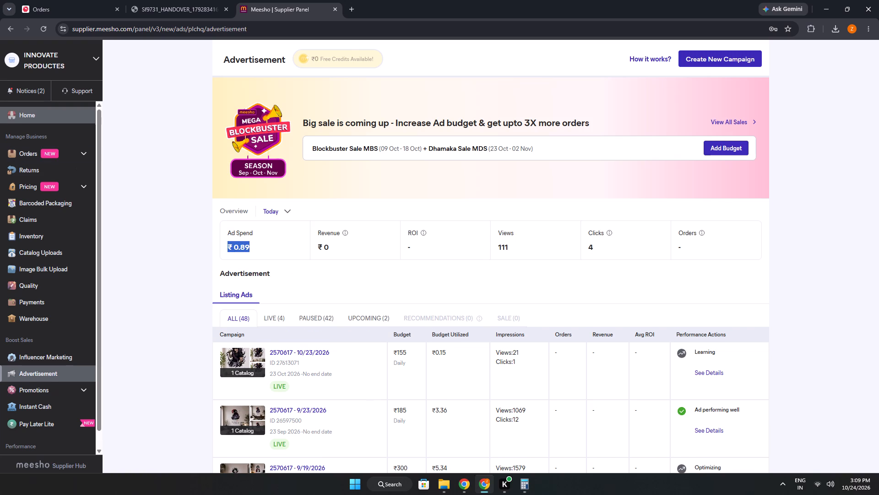
Check the home page's Business Insights and the 30-day advertisement overview.
click(54, 122)
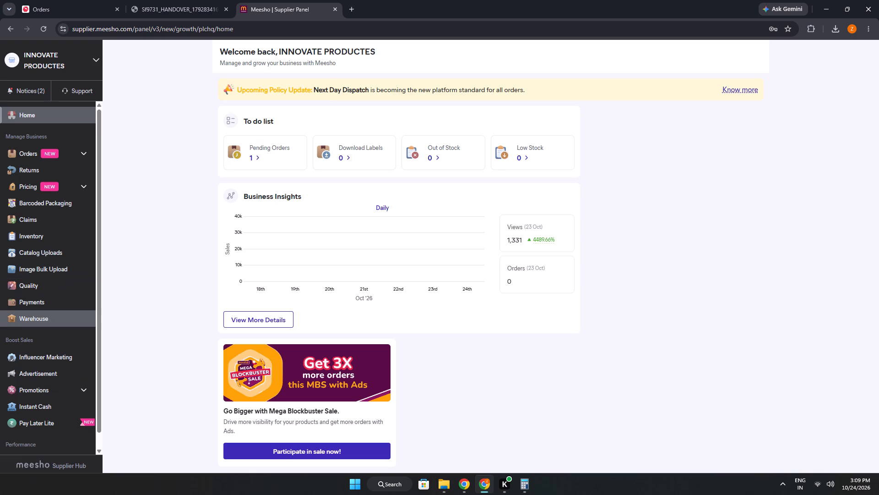
click(66, 371)
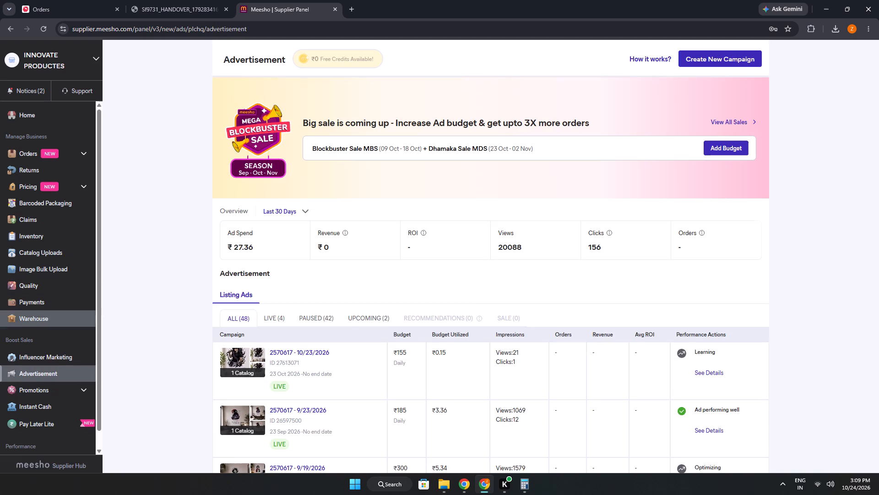
Examine the stock of several wall sticker catalogs in the active inventory.
click(28, 233)
scroll(282, 363, down, 8)
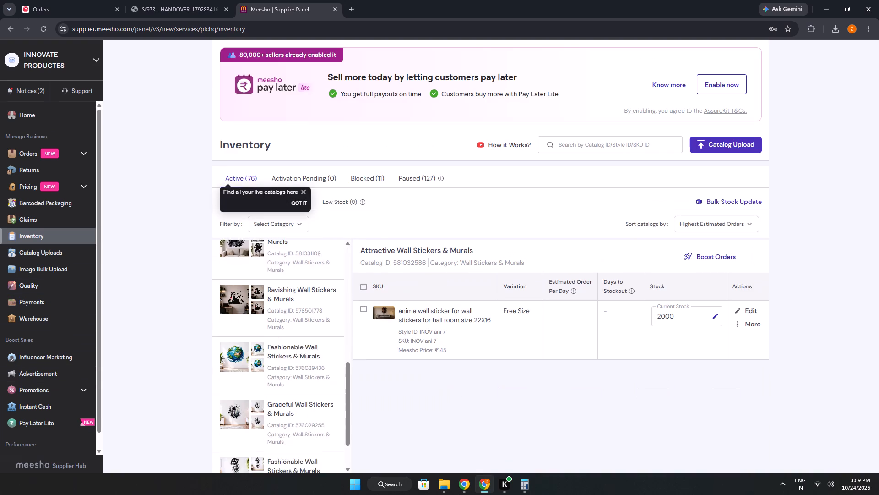
scroll(282, 366, down, 6)
click(288, 442)
click(295, 368)
click(287, 282)
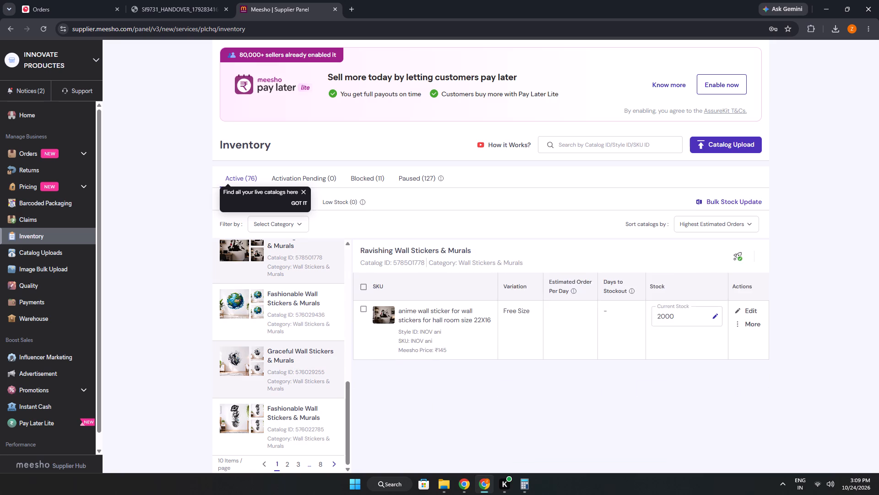
click(283, 352)
View the catalog uploads overview.
click(44, 244)
click(46, 248)
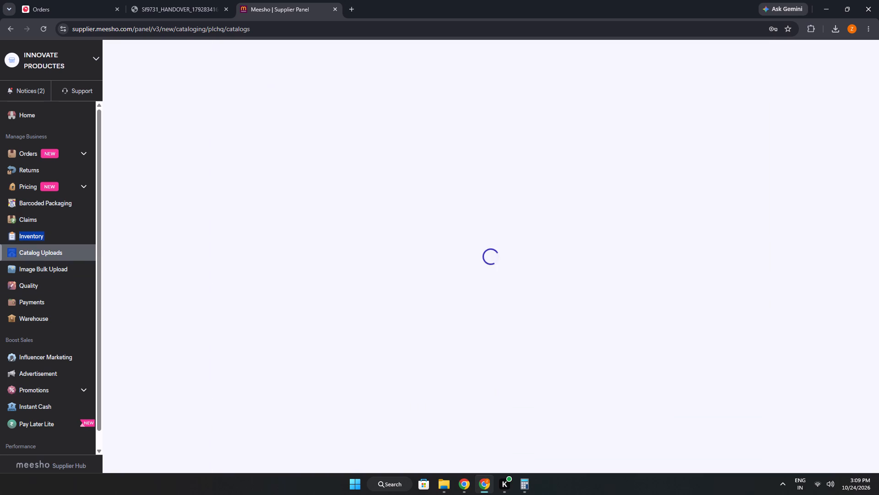
click(134, 273)
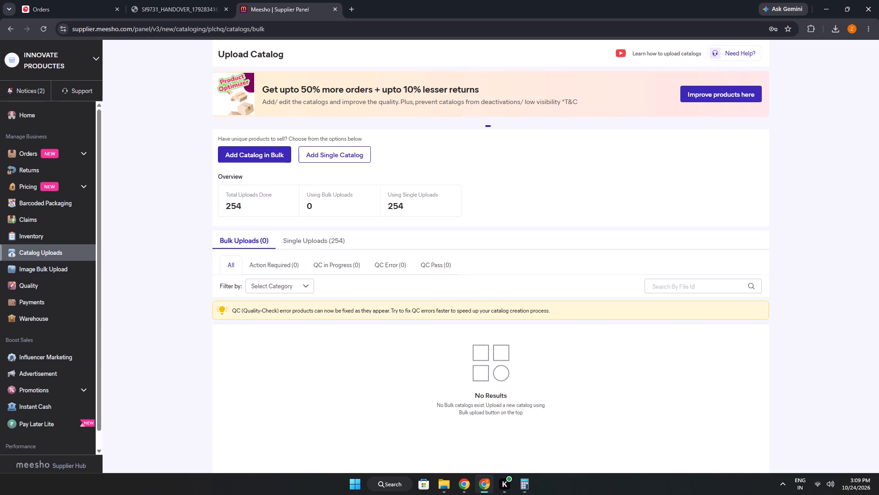
Switch to the TREND BRIDGE supplier account's window and check the daily views and orders on its home page.
click(465, 486)
scroll(334, 256, up, 5)
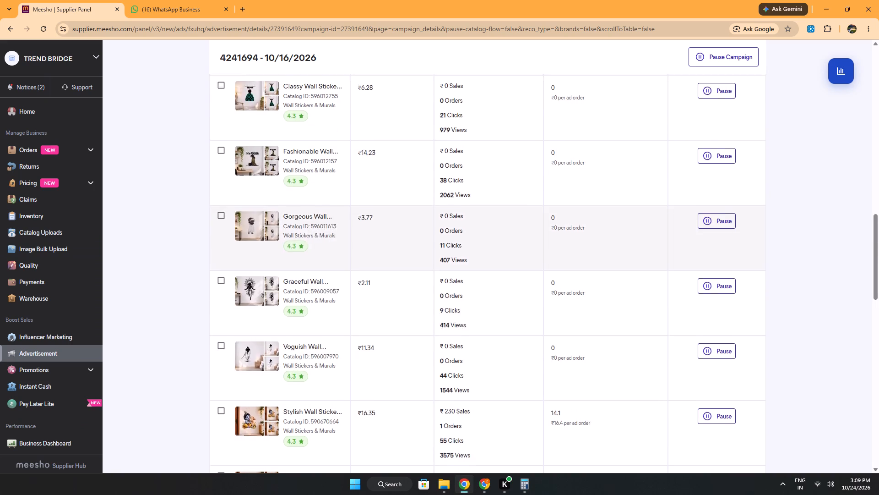
scroll(339, 258, up, 6)
click(51, 121)
click(60, 115)
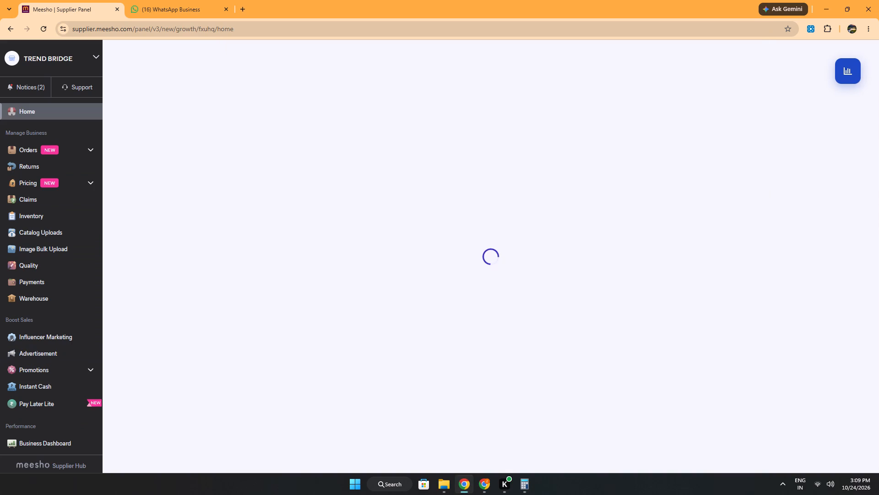
click(544, 174)
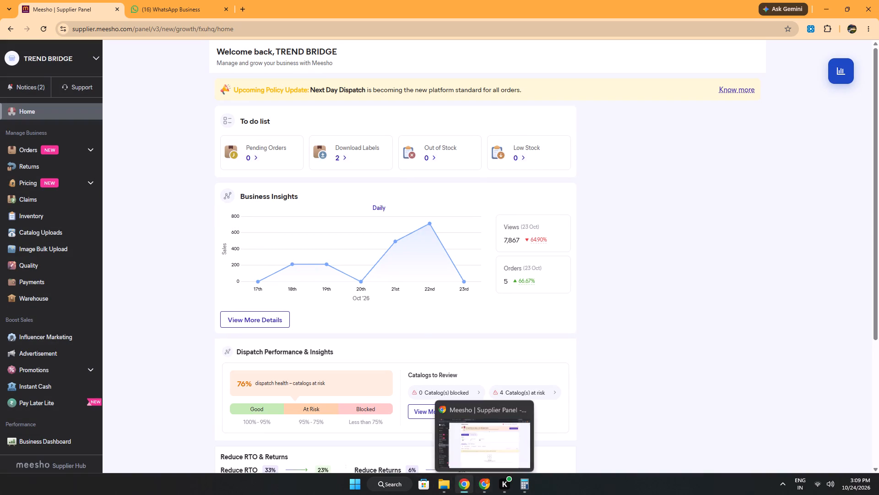
Open the Meesho supplier panel in the Hunter Chrome profile and view its pending orders.
click(855, 28)
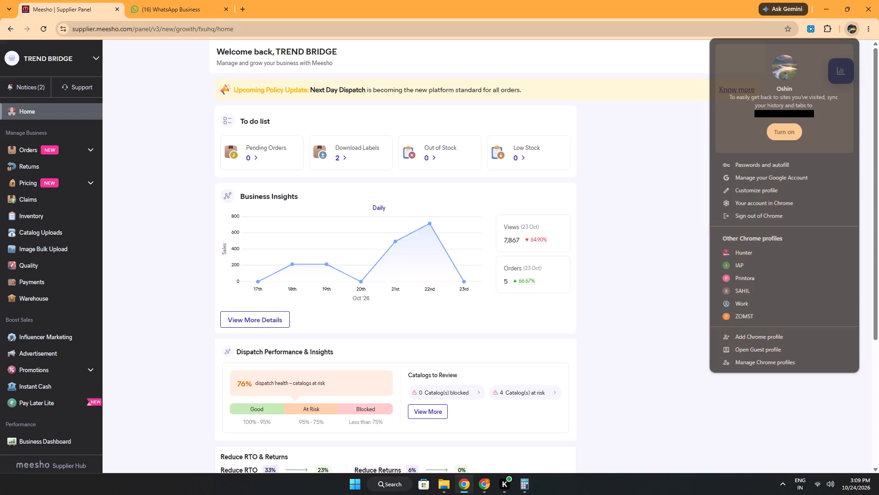
click(743, 253)
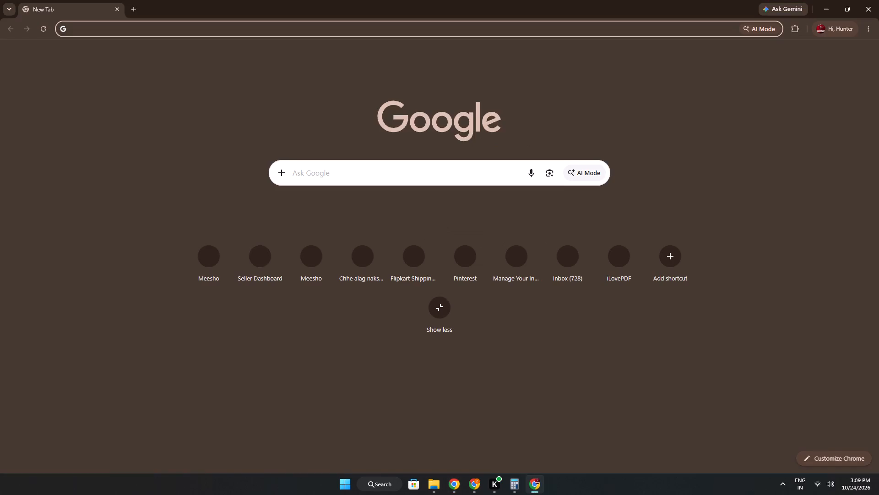
click(206, 264)
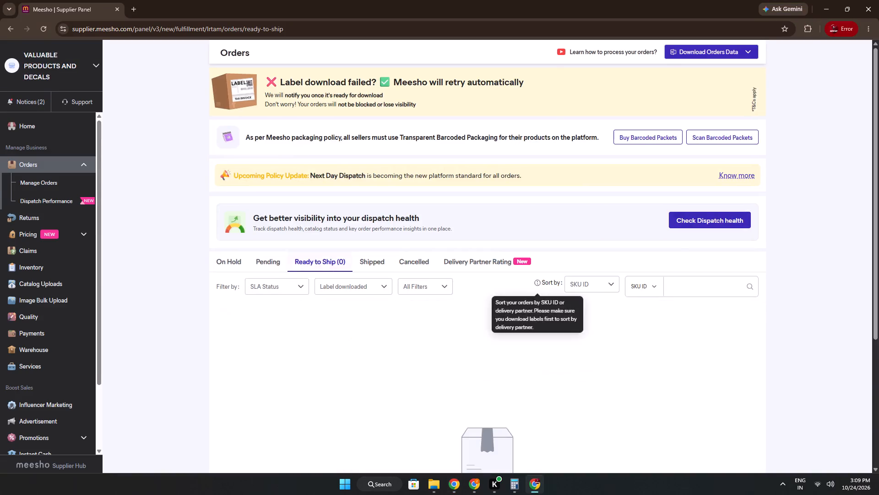
click(282, 263)
scroll(168, 313, down, 3)
scroll(252, 331, down, 2)
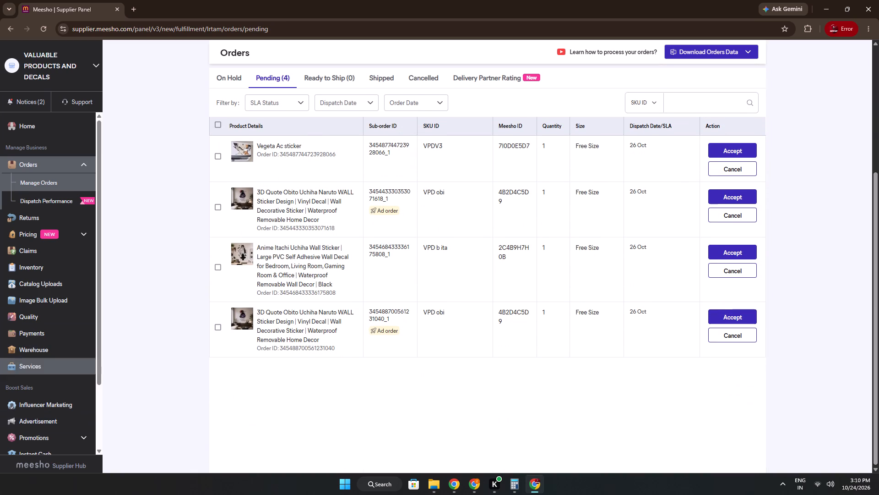
Examine the advertisement campaign list for VALUABLE PRODUCTS AND DECALS, comparing budgets, views, orders and ROI.
click(43, 414)
scroll(180, 360, down, 3)
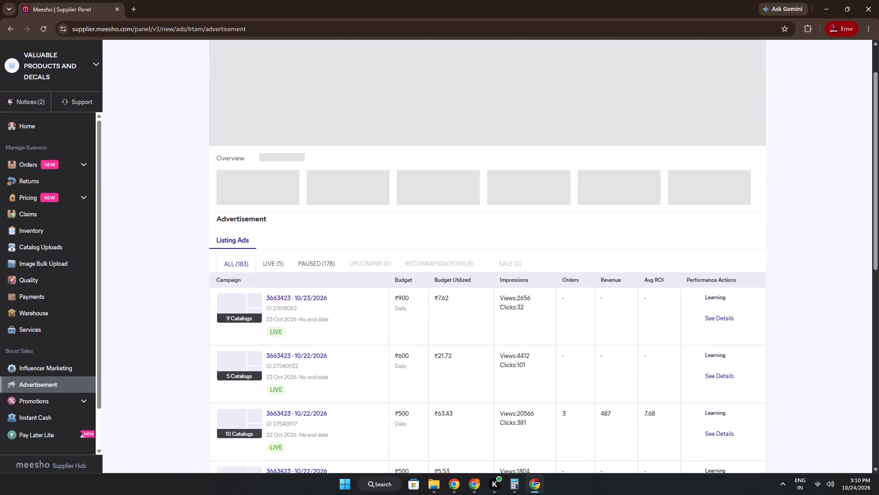
scroll(280, 377, down, 9)
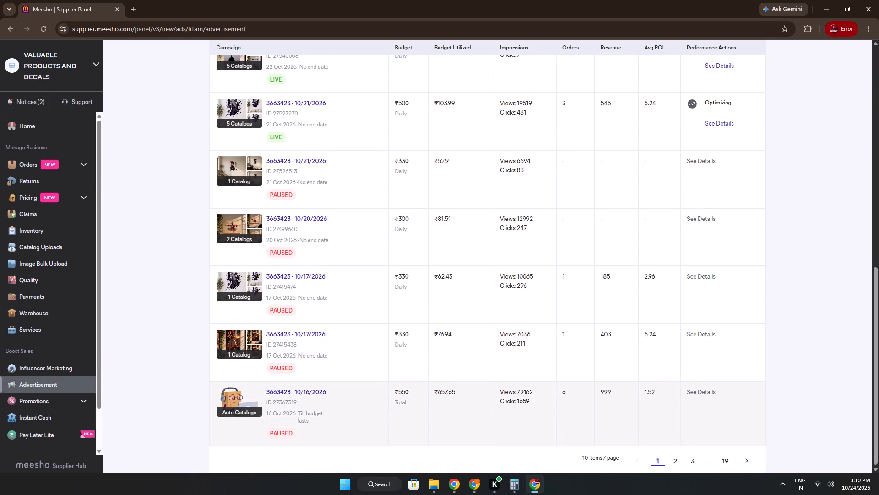
scroll(396, 325, up, 3)
scroll(519, 250, up, 4)
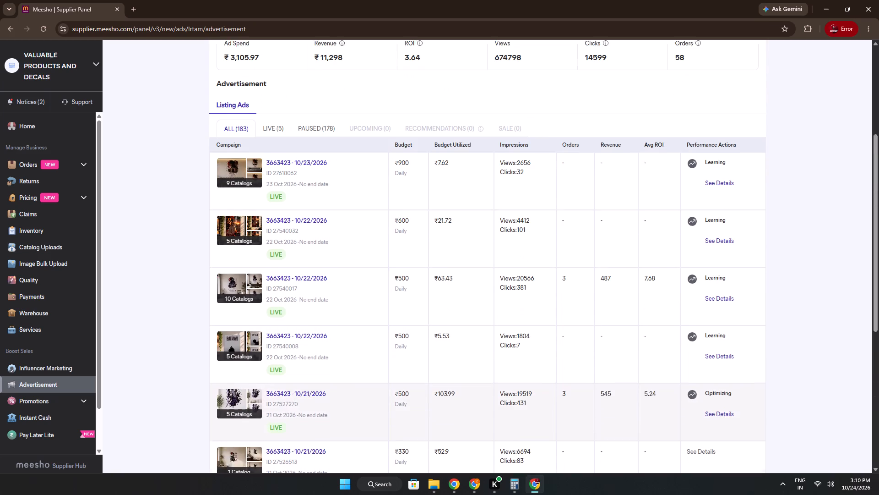
scroll(630, 125, up, 2)
scroll(496, 313, down, 1)
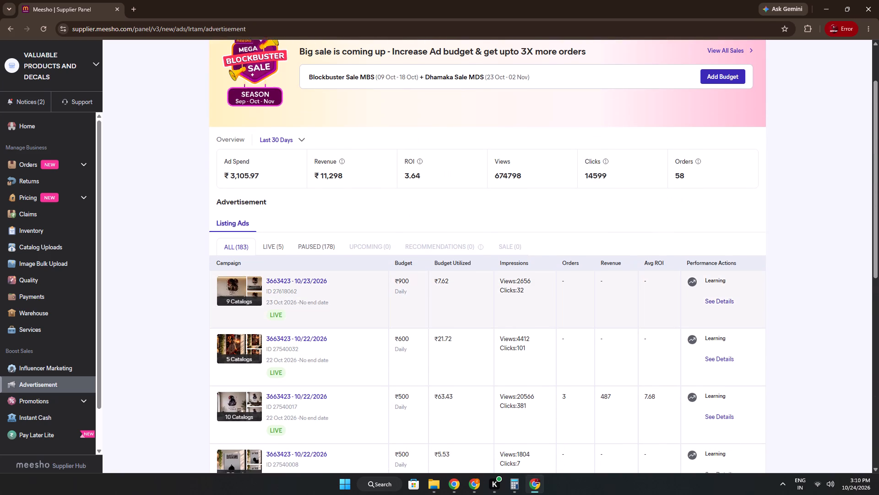
drag(456, 241, 421, 246)
click(422, 287)
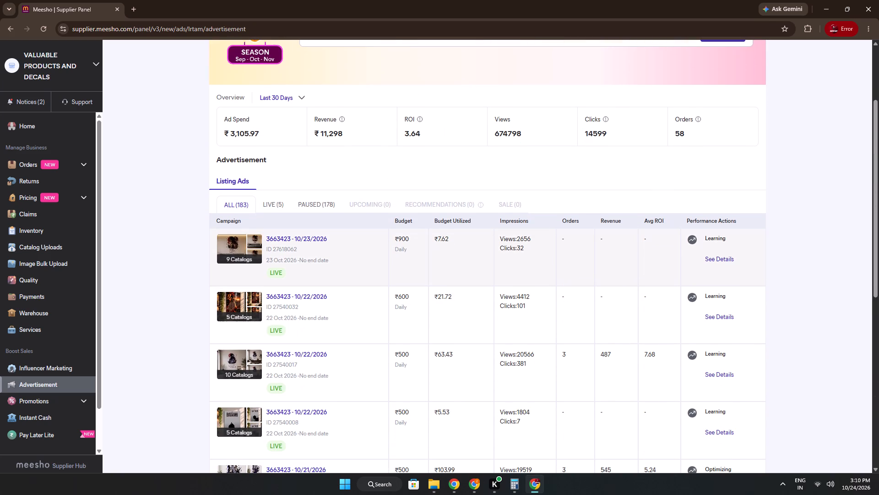
scroll(605, 295, up, 4)
Start a new ROI Plus ad campaign with the catalogs chosen manually.
click(715, 49)
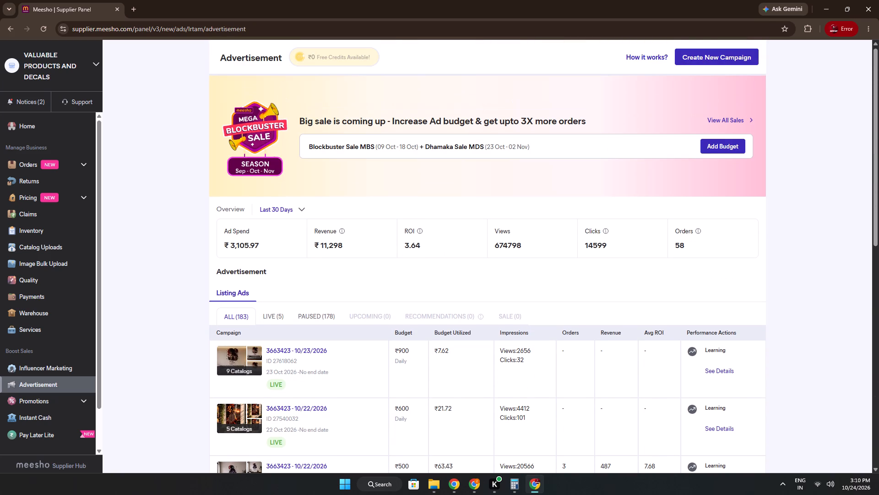
click(712, 60)
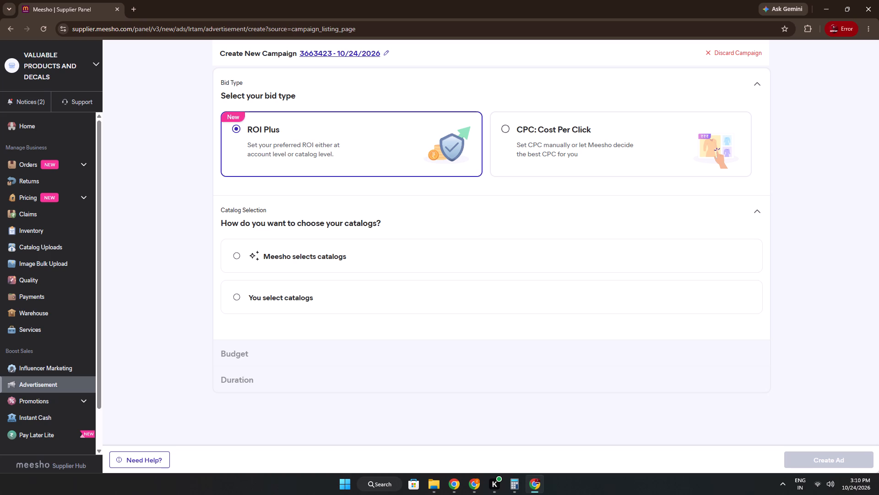
click(374, 286)
scroll(509, 296, down, 5)
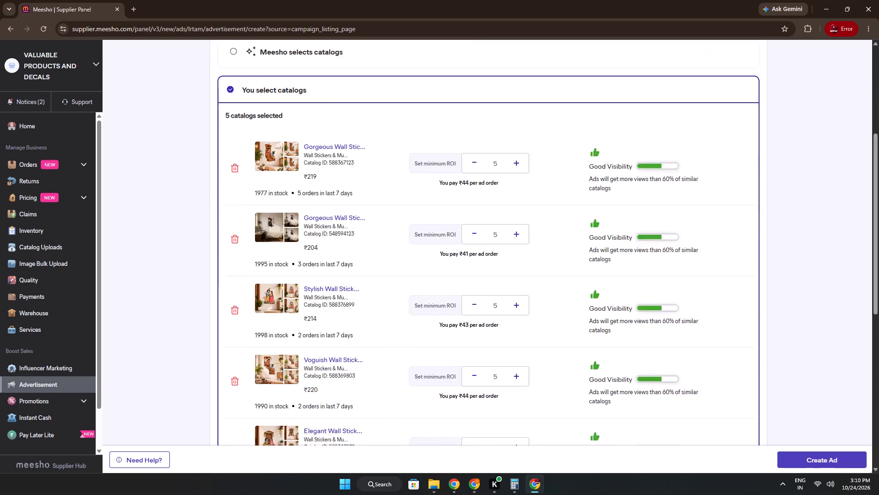
scroll(286, 308, down, 6)
Deselect all five preselected catalogs in the campaign's catalog selection.
click(272, 215)
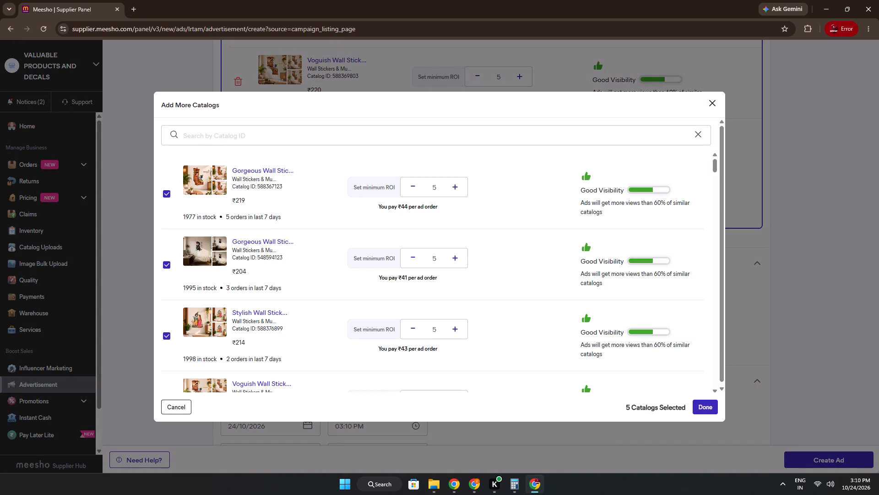
click(163, 196)
click(167, 260)
click(163, 336)
scroll(190, 280, down, 3)
click(171, 273)
click(163, 338)
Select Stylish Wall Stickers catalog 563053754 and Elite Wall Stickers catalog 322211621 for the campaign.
scroll(265, 284, down, 3)
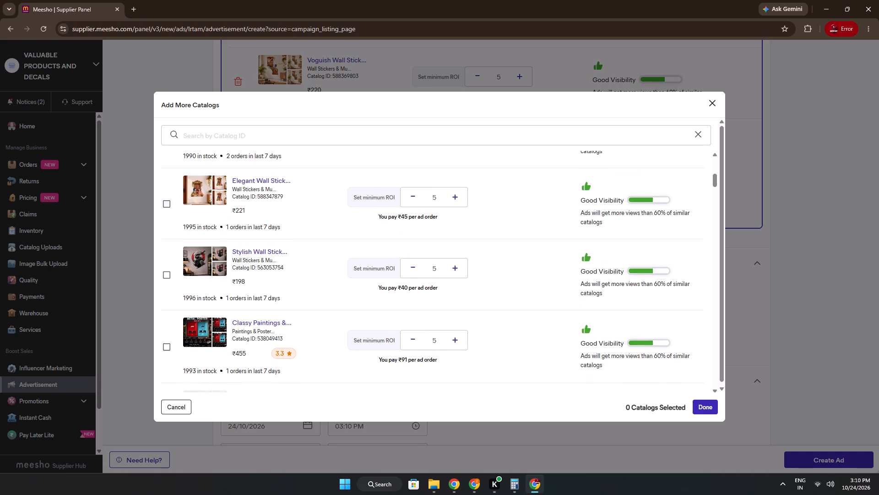
click(166, 269)
scroll(277, 291, down, 3)
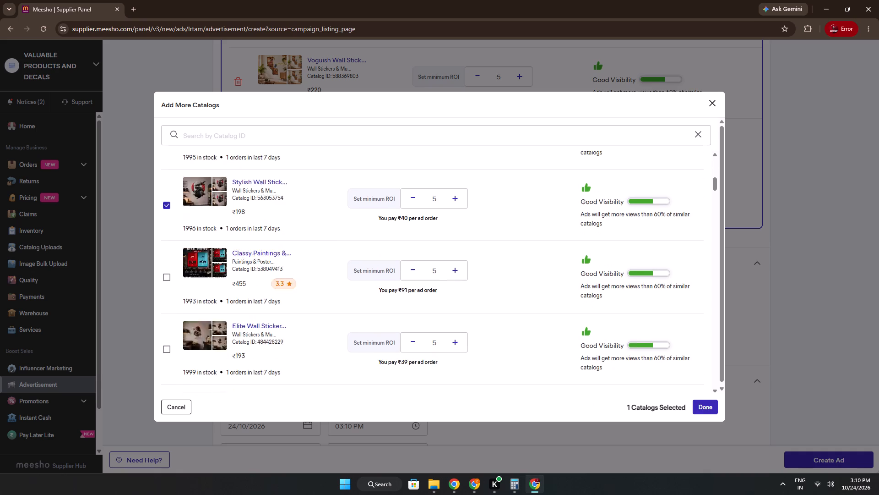
scroll(276, 290, down, 9)
scroll(275, 291, down, 20)
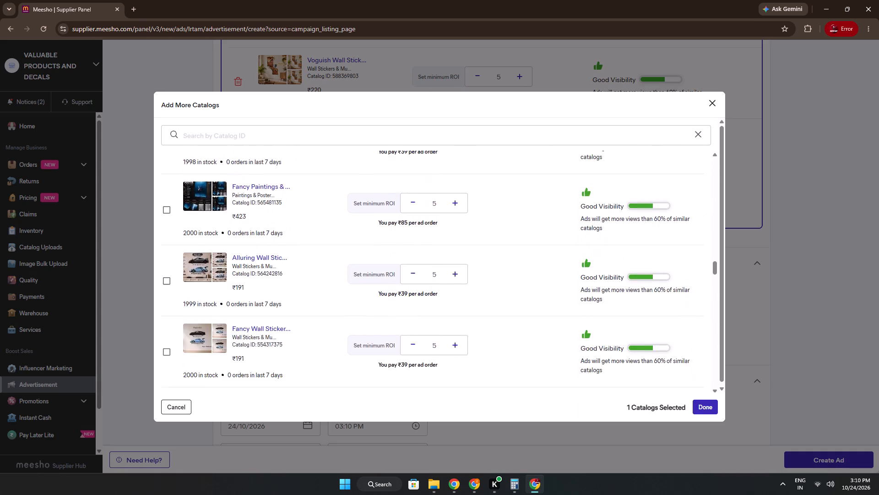
scroll(272, 293, down, 10)
scroll(204, 285, down, 2)
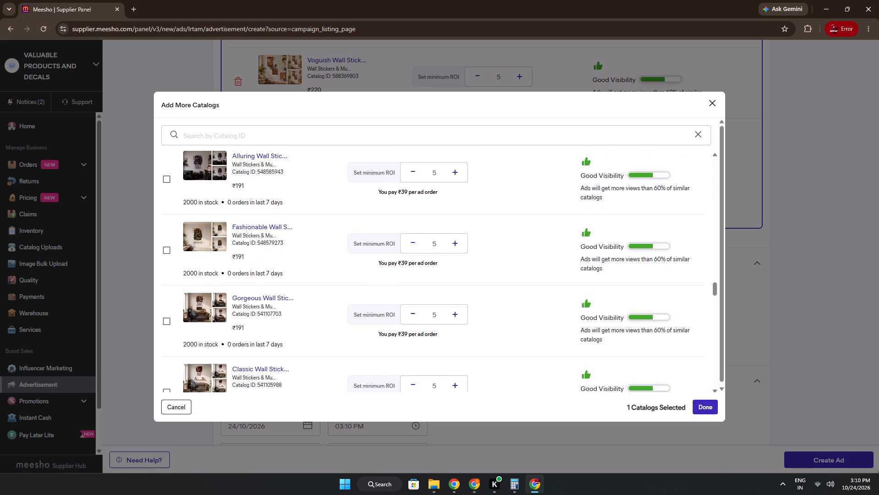
scroll(203, 288, down, 19)
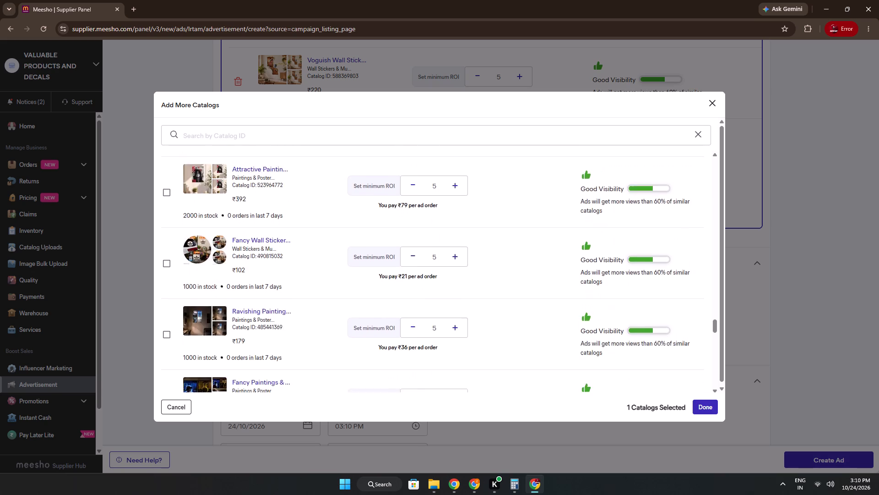
scroll(203, 289, down, 10)
scroll(203, 289, up, 4)
scroll(203, 290, down, 7)
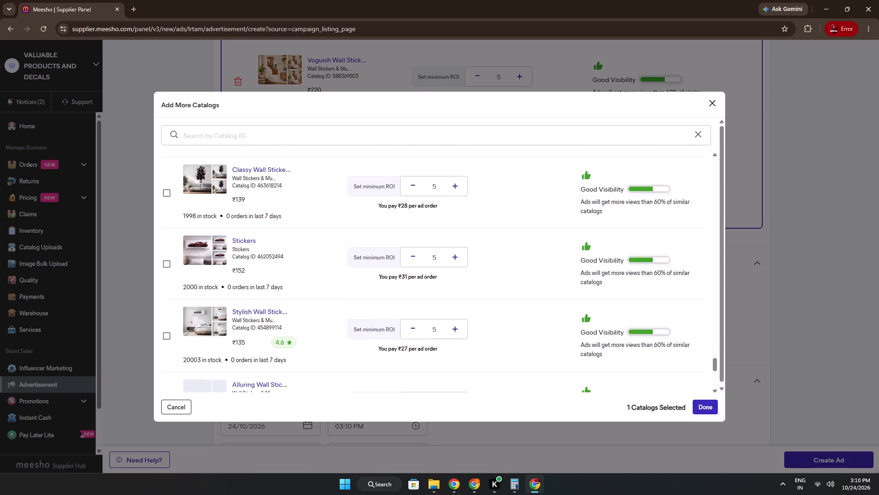
scroll(203, 290, down, 8)
click(174, 284)
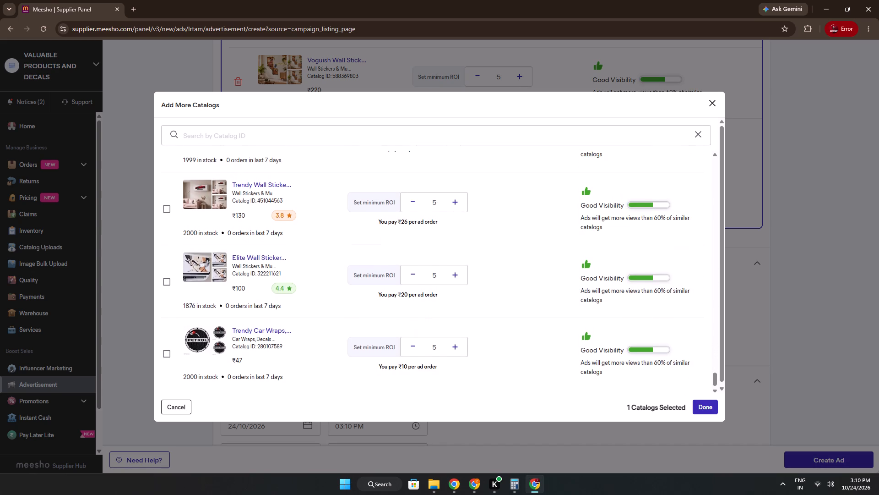
click(170, 284)
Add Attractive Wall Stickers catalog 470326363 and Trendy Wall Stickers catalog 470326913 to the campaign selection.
scroll(228, 262, up, 10)
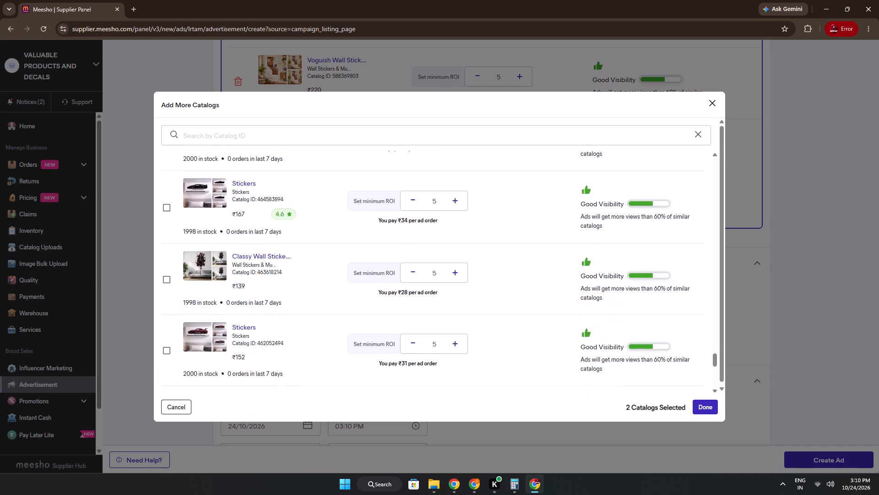
scroll(228, 263, up, 4)
scroll(229, 264, down, 3)
click(169, 280)
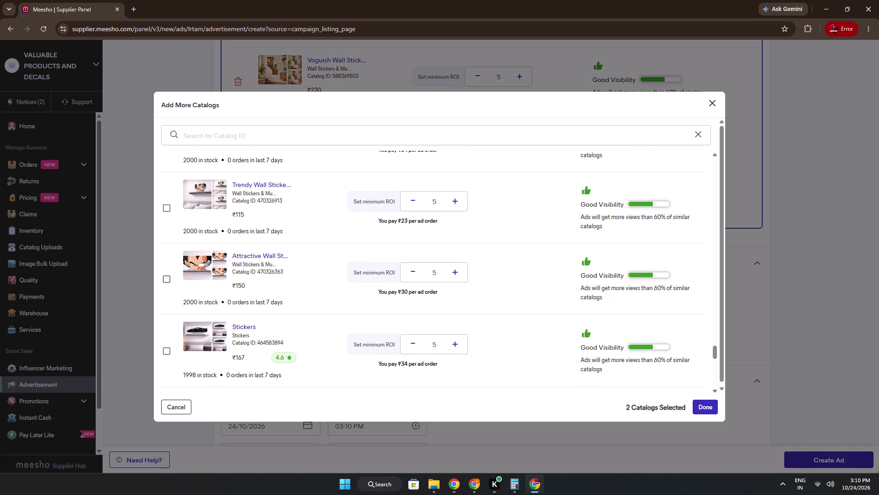
click(165, 211)
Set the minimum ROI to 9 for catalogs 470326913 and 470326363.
click(433, 200)
drag(438, 202, 424, 204)
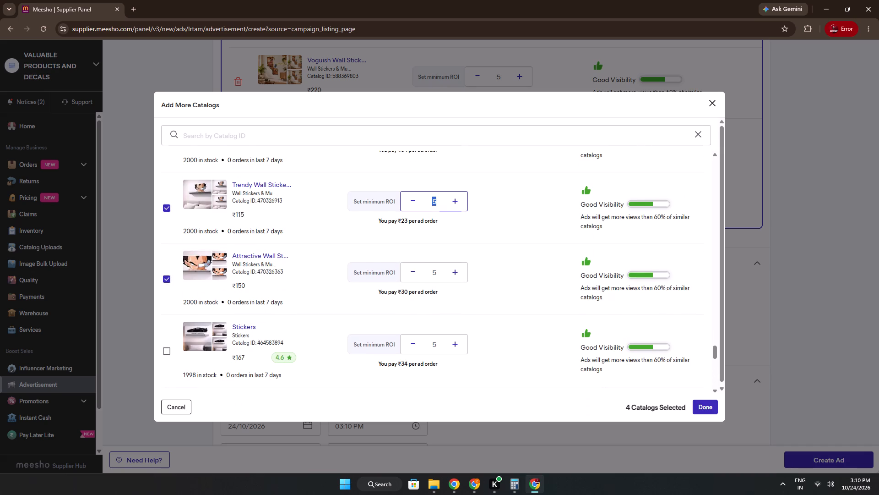
key(9)
drag(436, 271, 420, 277)
key(9)
scroll(439, 313, down, 3)
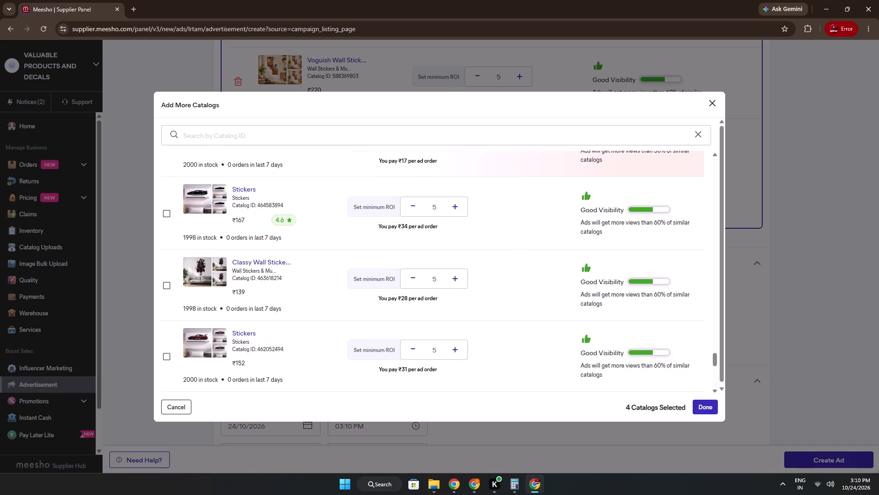
Set the minimum ROI to 9 for Elite Wall Stickers catalog 322211621.
scroll(439, 312, down, 9)
drag(438, 273, 419, 281)
key(9)
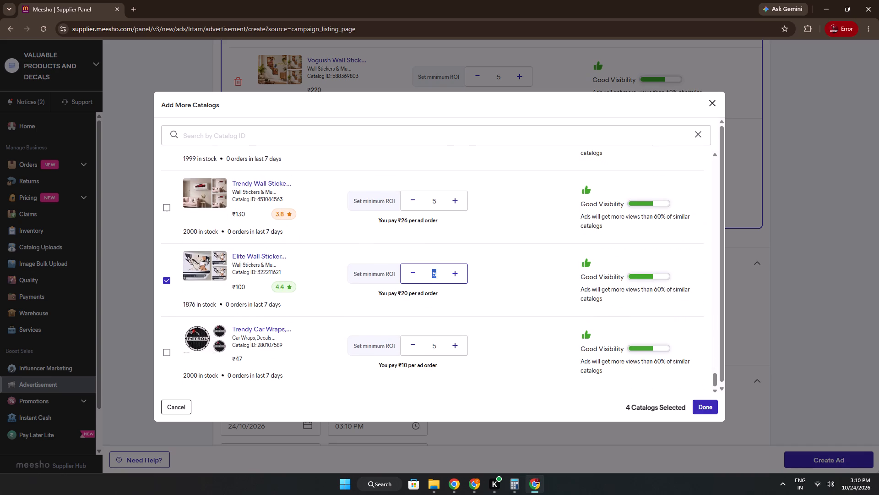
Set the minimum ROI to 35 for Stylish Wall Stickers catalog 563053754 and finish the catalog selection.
scroll(431, 281, up, 3)
scroll(431, 281, up, 20)
scroll(431, 281, up, 3)
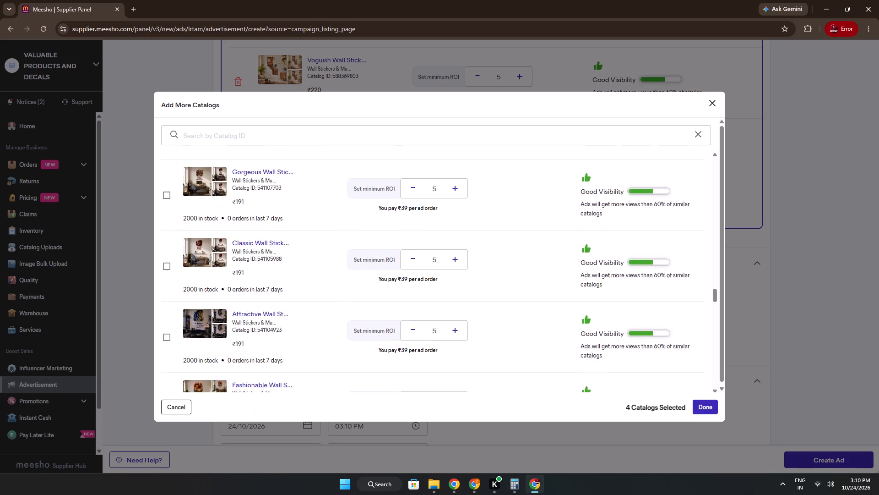
scroll(429, 280, up, 20)
scroll(429, 280, up, 11)
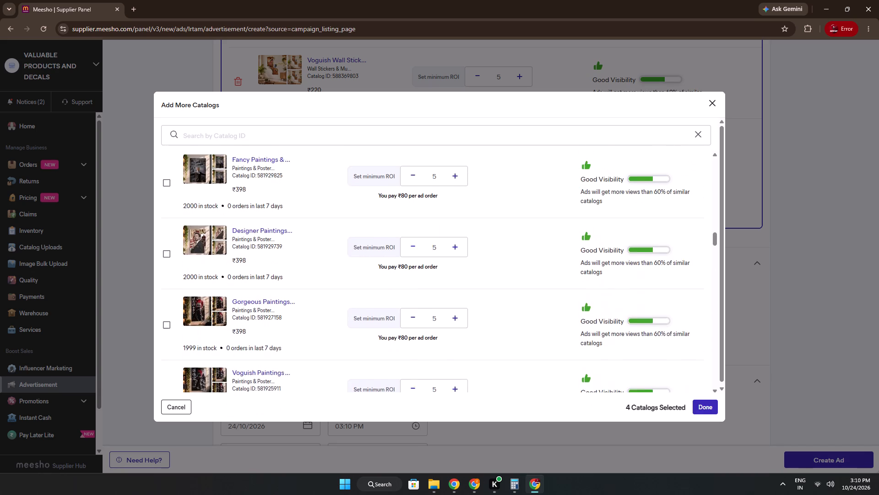
scroll(429, 280, up, 13)
scroll(429, 280, down, 4)
scroll(429, 280, up, 6)
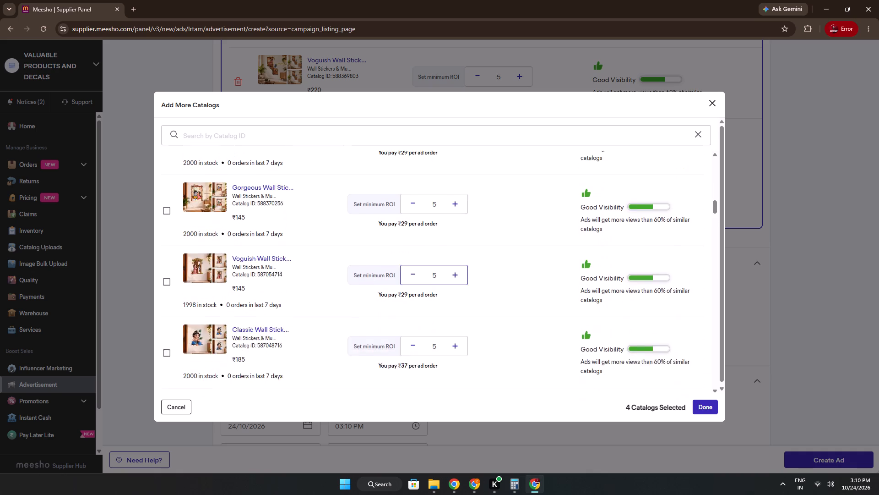
scroll(429, 280, up, 11)
scroll(425, 291, down, 4)
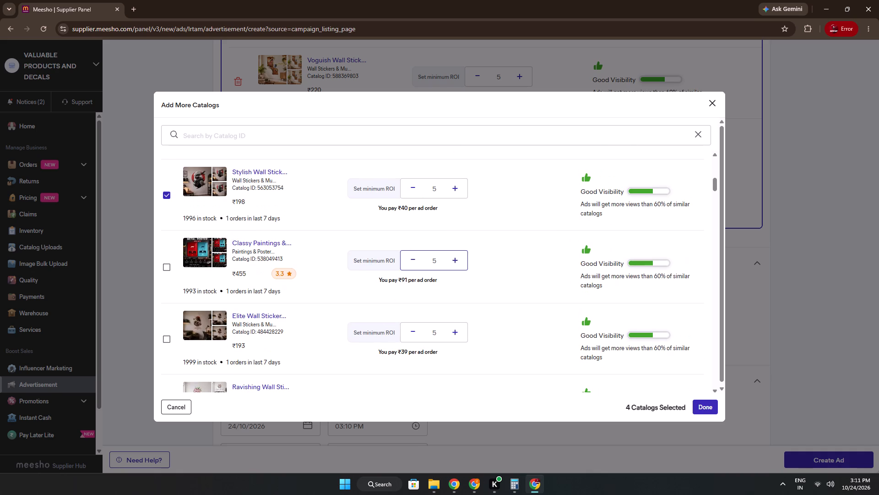
click(426, 195)
key(3)
click(698, 404)
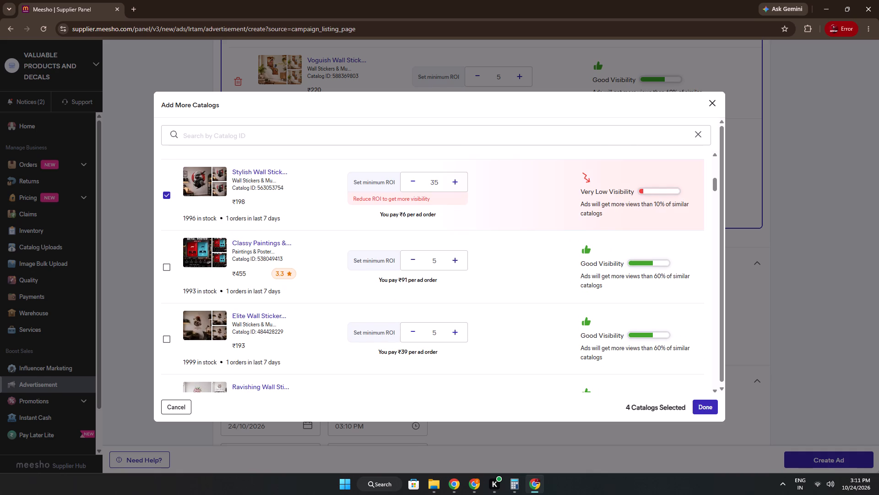
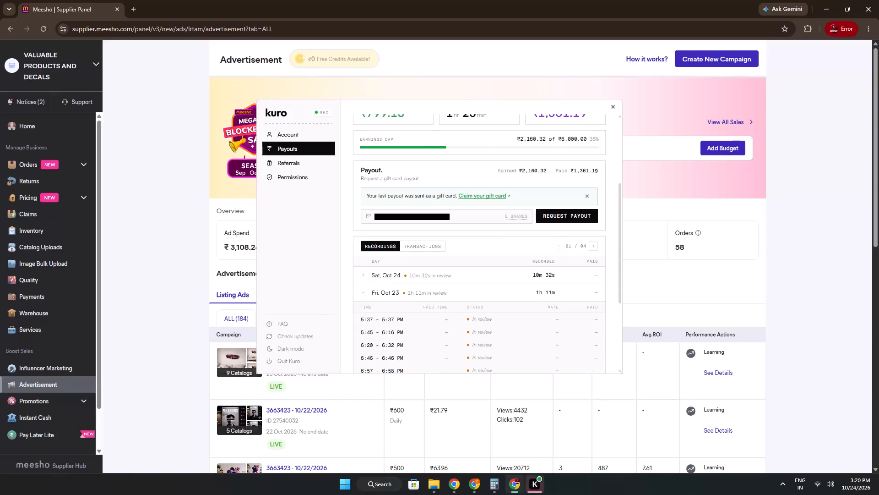
Examine the ad campaigns' budget use and the pending orders of the VALUABLE PRODUCTS AND DECALS account.
scroll(259, 351, down, 6)
scroll(260, 306, up, 3)
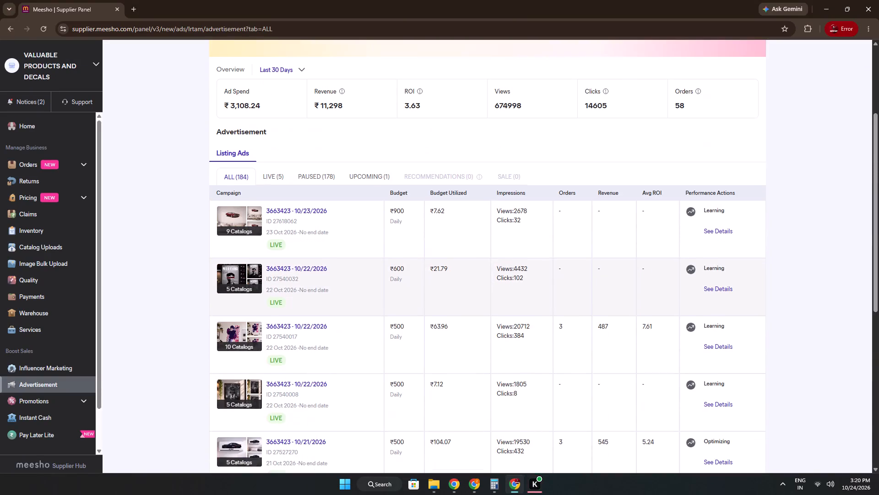
drag(456, 211, 424, 219)
click(424, 234)
scroll(539, 327, down, 2)
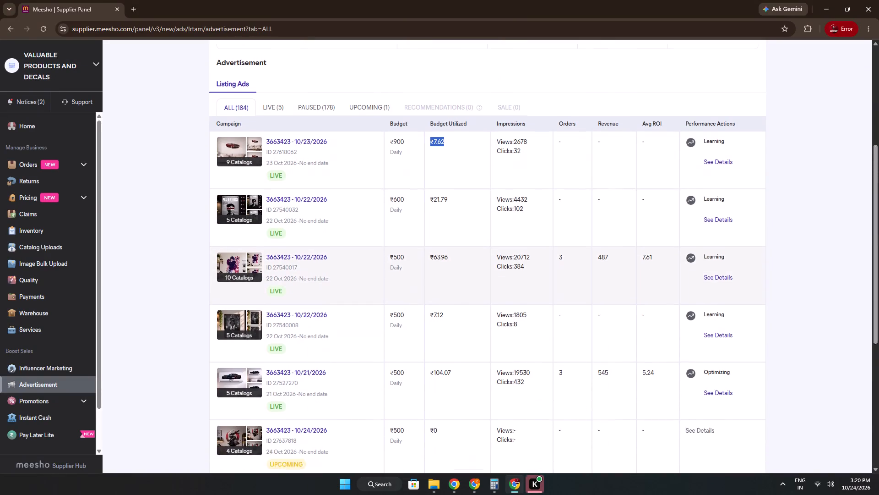
click(23, 131)
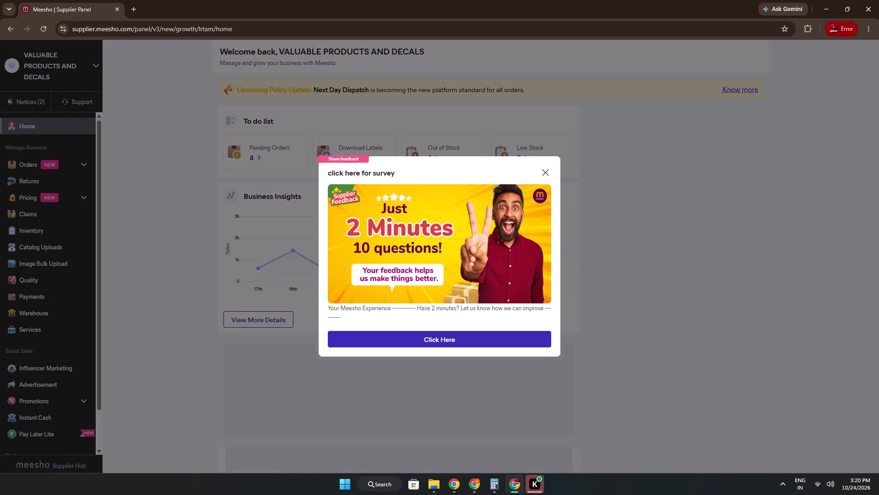
click(543, 174)
click(248, 166)
scroll(180, 367, down, 2)
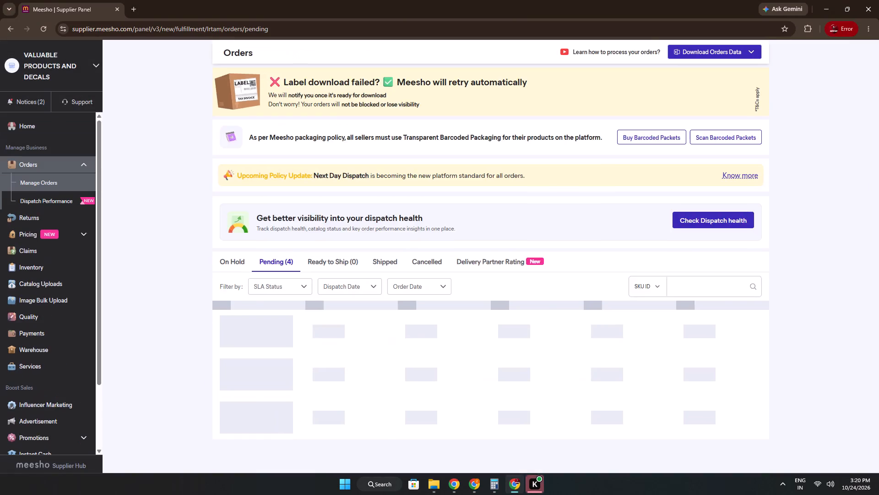
scroll(181, 367, down, 2)
scroll(232, 349, down, 5)
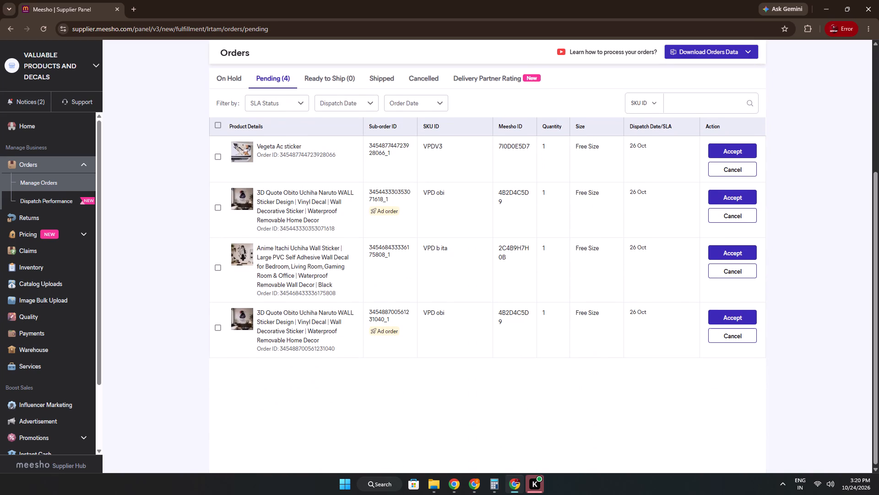
Switch to the INNOVATE PRODUCTES account and check its pending, ready-to-ship and on-hold orders.
click(473, 485)
click(456, 479)
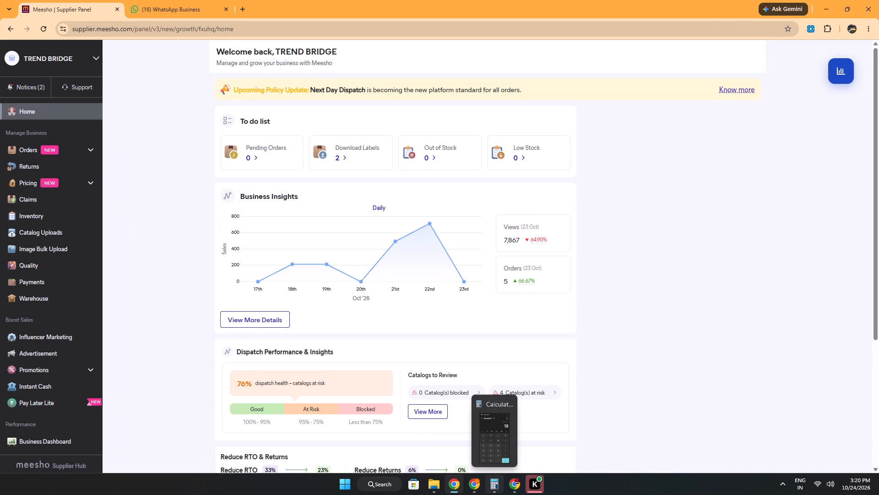
click(467, 483)
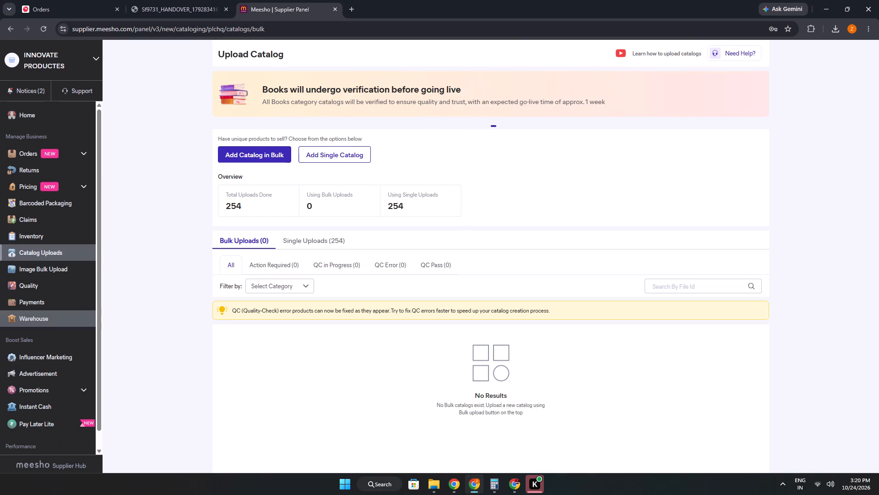
click(27, 149)
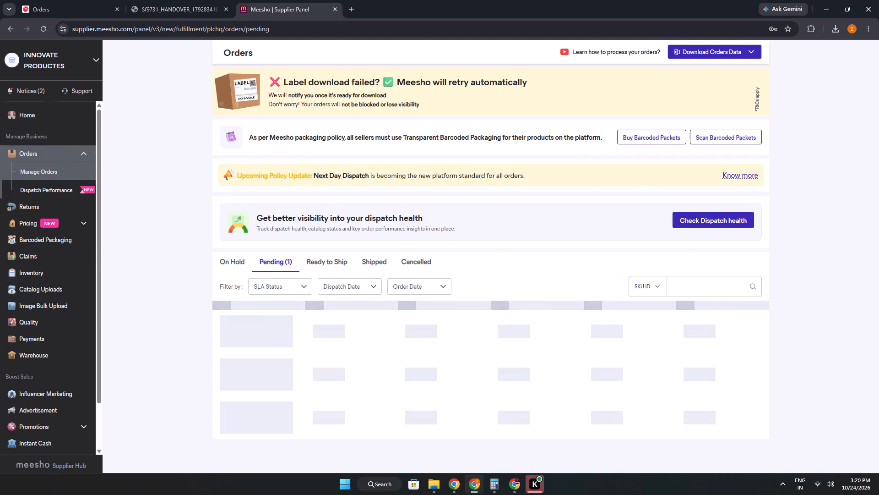
click(322, 261)
click(220, 263)
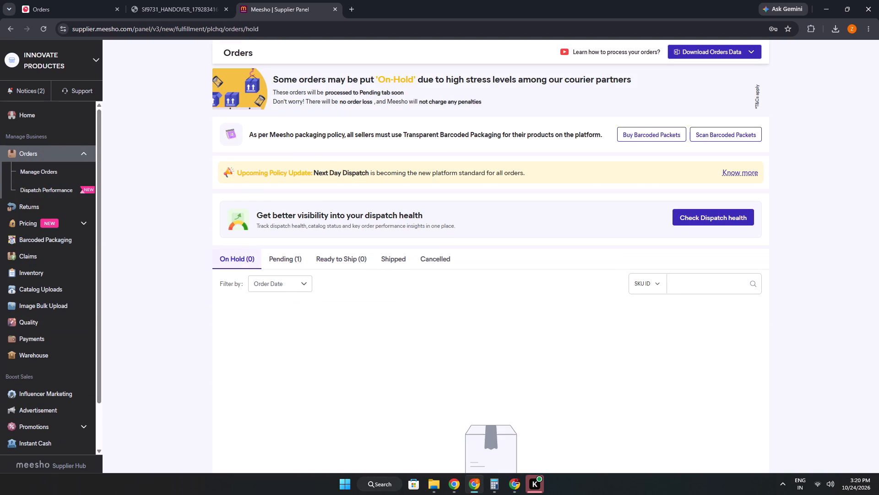
Examine the returns overview and the stock of the active inventory catalogs in the INNOVATE PRODUCTES account.
click(22, 206)
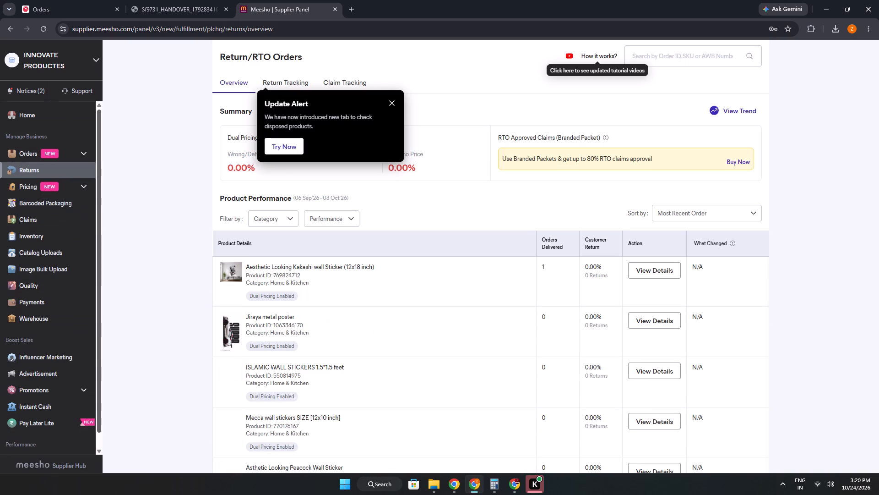
click(59, 220)
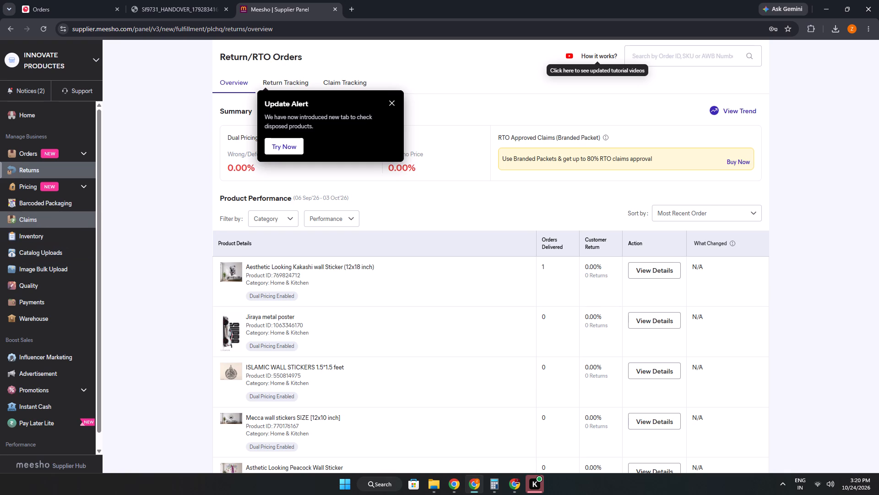
click(47, 241)
scroll(250, 270, down, 3)
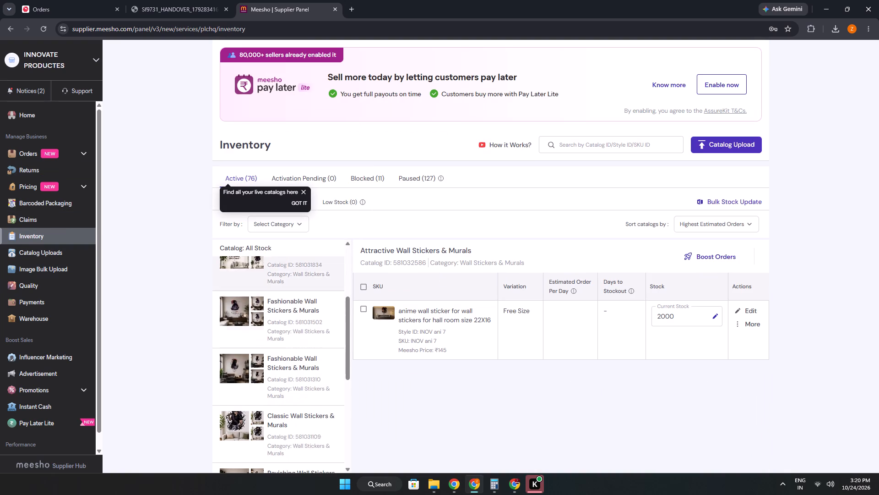
scroll(297, 333, down, 1)
scroll(224, 372, down, 3)
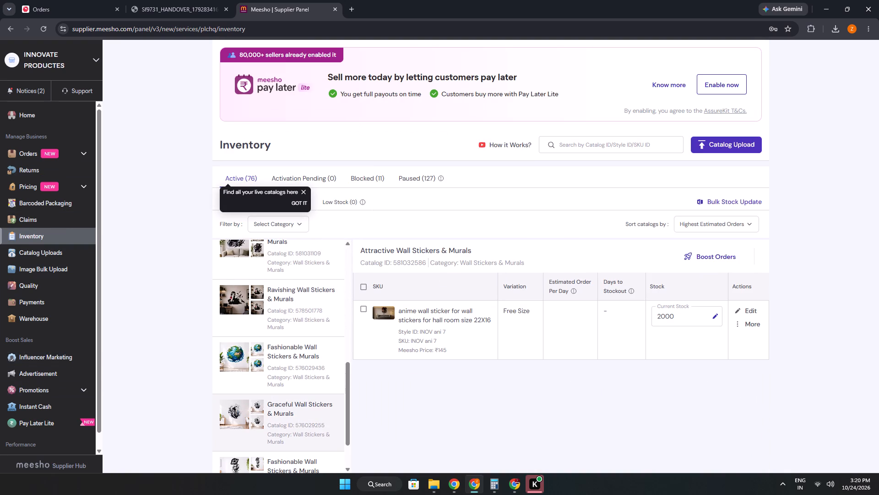
click(275, 450)
scroll(254, 397, down, 3)
Add all eligible products to the 22-Nov Miss & 6-dec FSMS sale with a bulk discount of 10%.
click(30, 383)
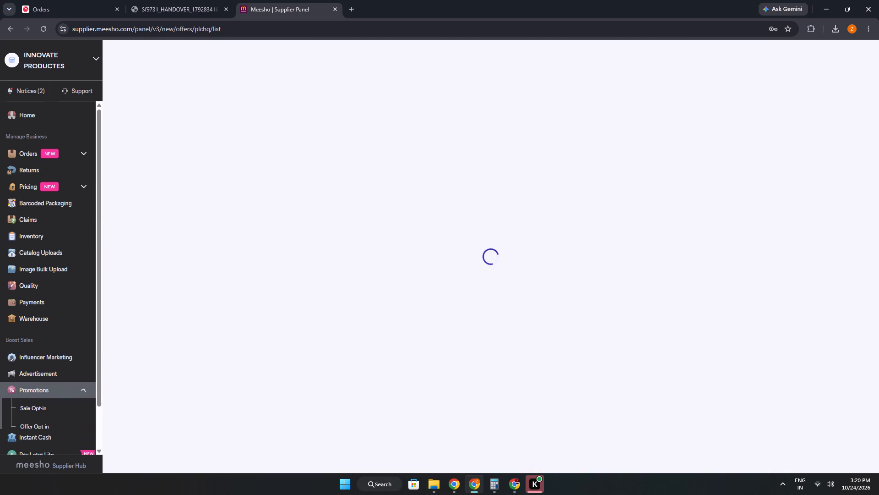
scroll(607, 343, down, 1)
click(705, 324)
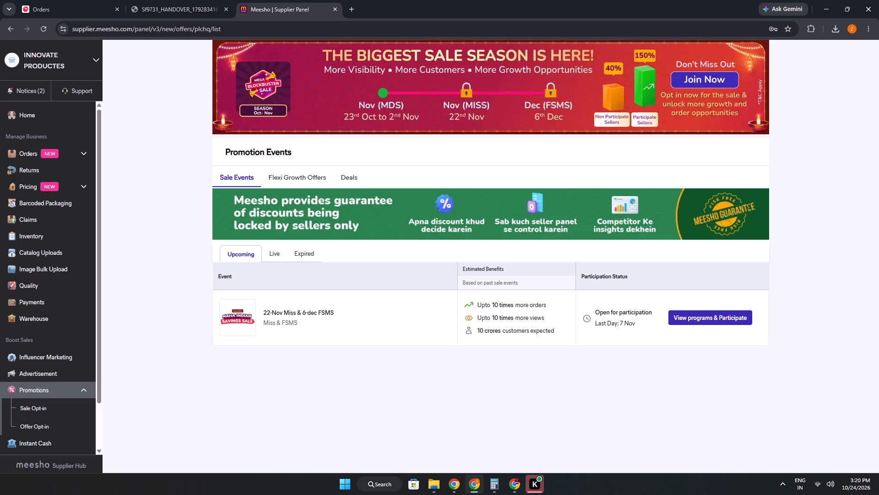
click(701, 318)
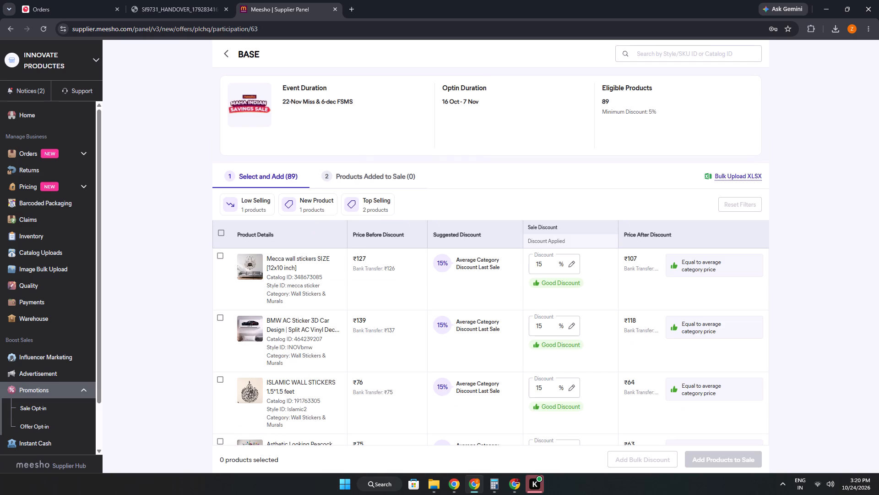
click(220, 231)
click(654, 454)
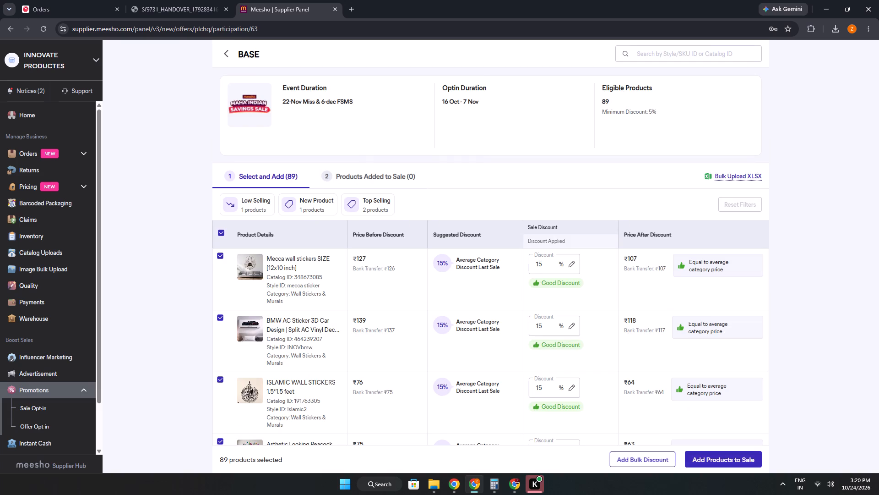
click(359, 258)
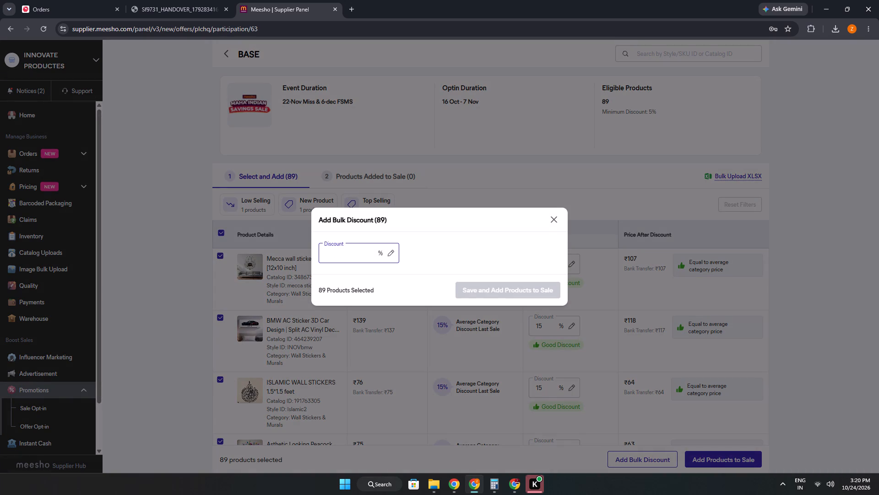
key(1)
key(0)
click(497, 291)
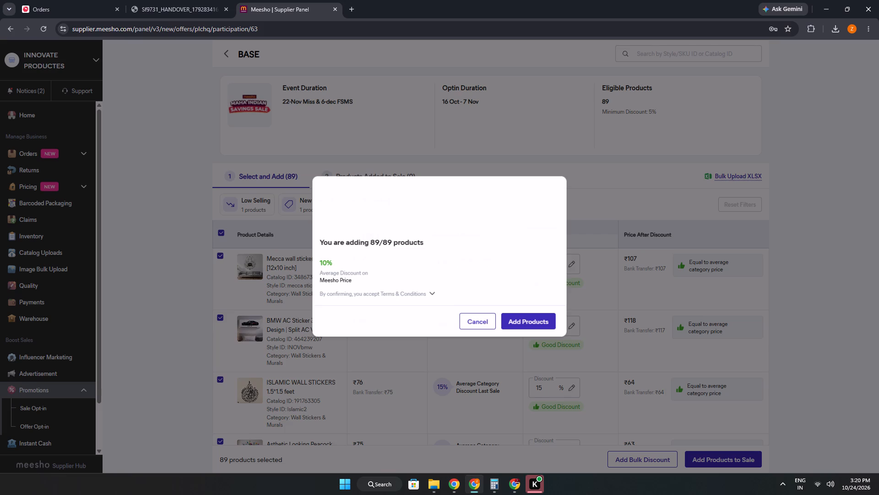
click(543, 327)
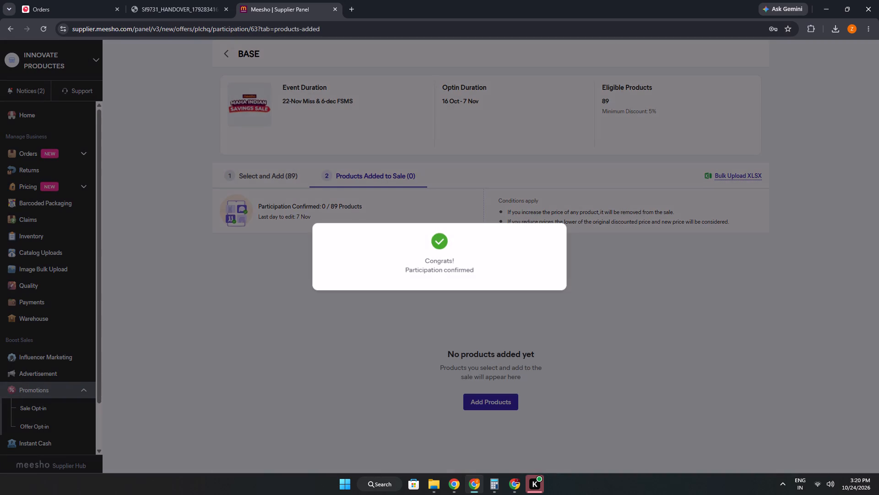
click(478, 358)
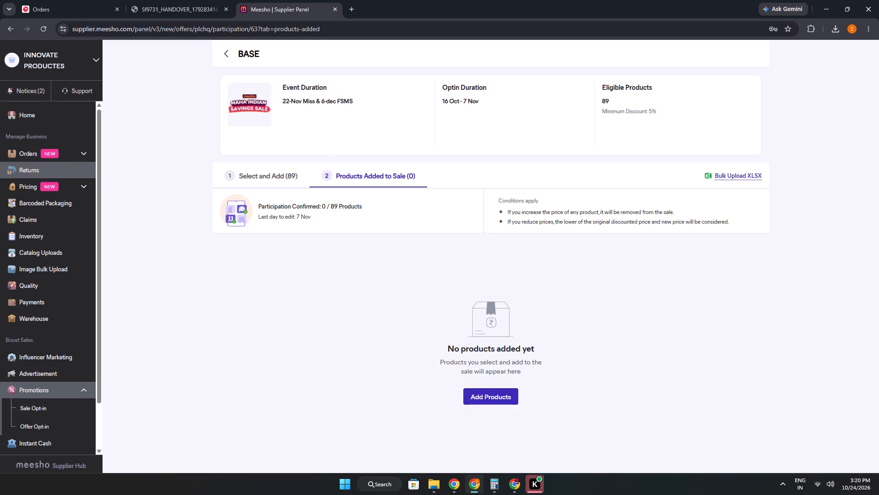
Check the pending orders and the upcoming promotion sale events of the INNOVATE PRODUCTES account.
click(27, 151)
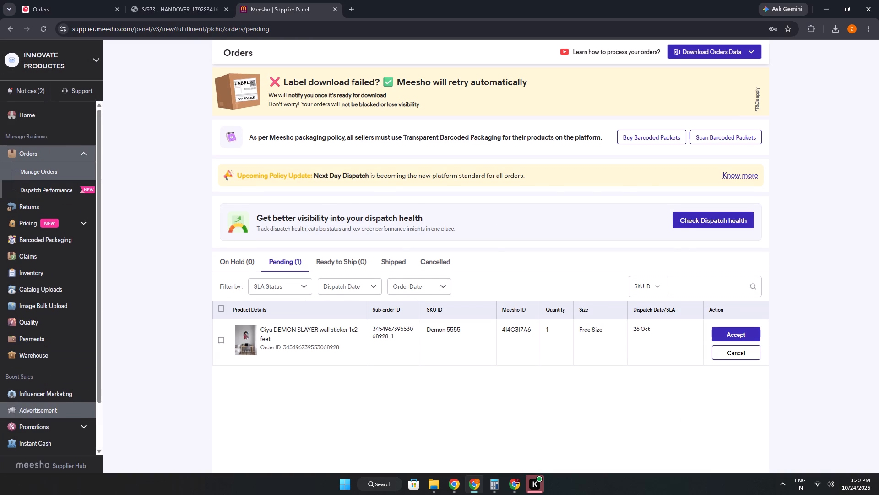
click(53, 398)
click(53, 383)
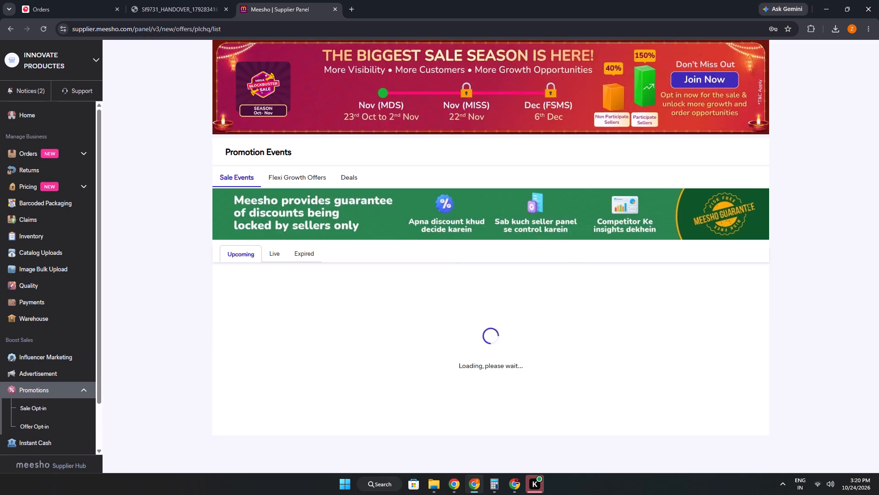
Open the influencer marketing opt-in for the 0.5% commission offer to edit the catalog commissions.
click(42, 361)
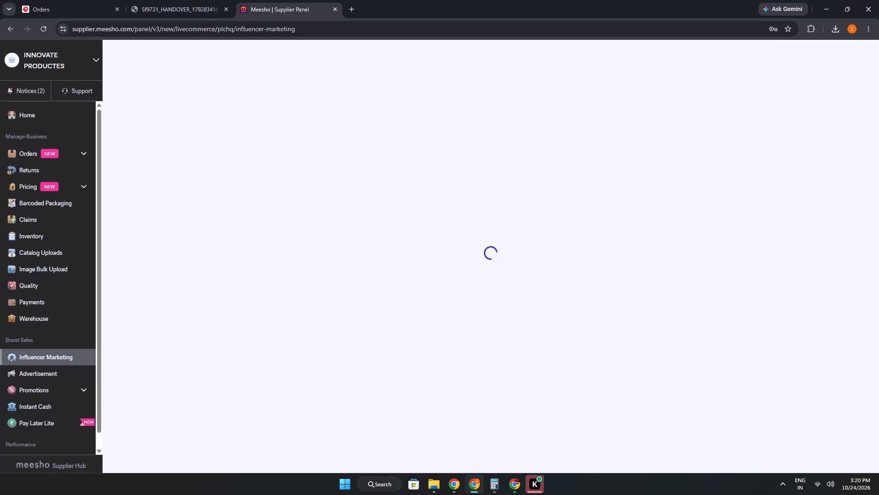
scroll(418, 311, down, 2)
scroll(416, 311, up, 2)
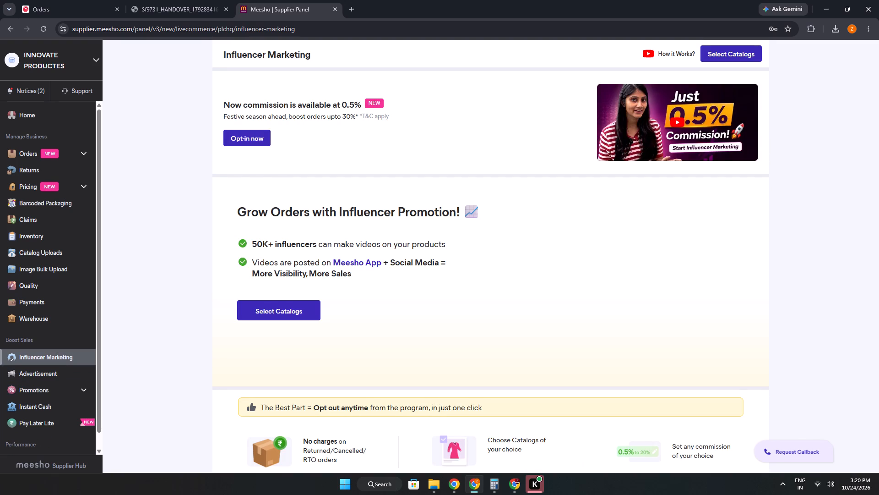
click(240, 135)
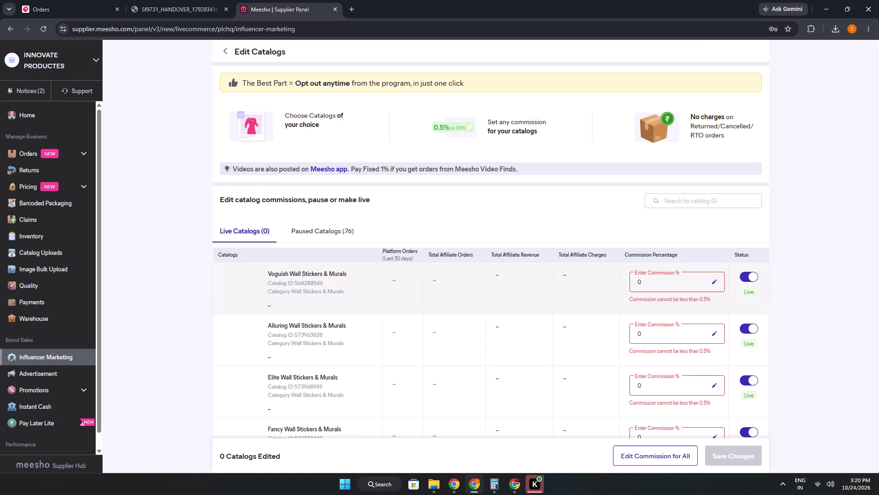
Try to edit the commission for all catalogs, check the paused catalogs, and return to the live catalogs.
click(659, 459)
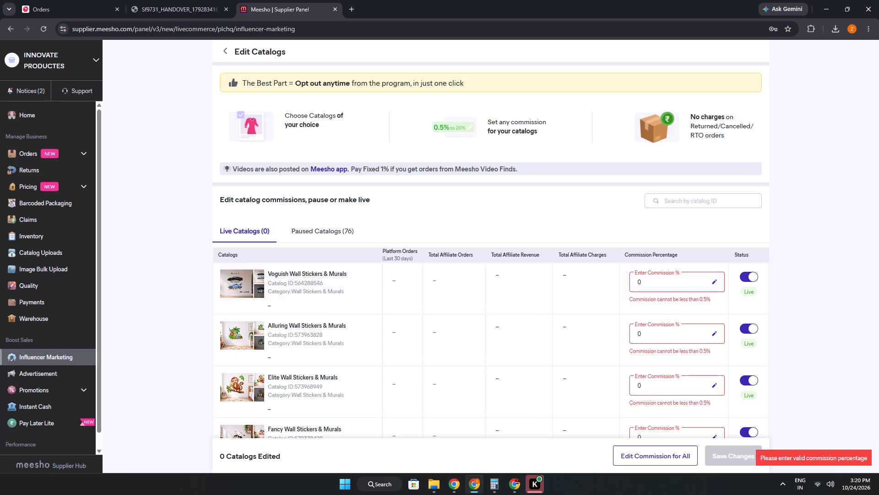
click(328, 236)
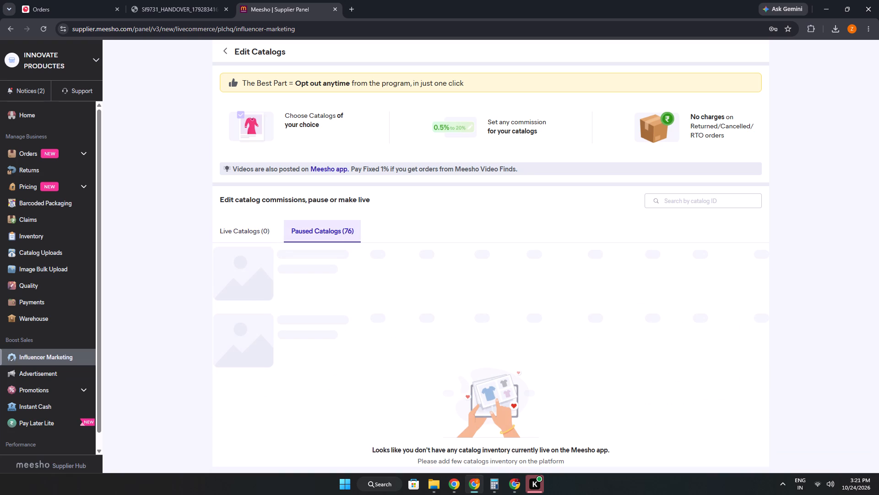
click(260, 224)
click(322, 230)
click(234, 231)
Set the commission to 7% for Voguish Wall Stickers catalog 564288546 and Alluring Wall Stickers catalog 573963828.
click(673, 279)
drag(670, 280, 636, 284)
key(4)
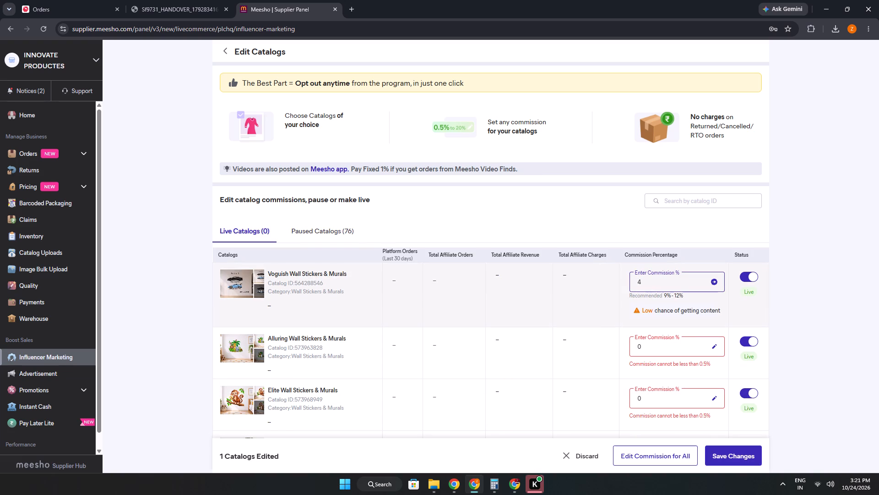
drag(647, 285, 635, 288)
key(BackSpace)
key(7)
drag(652, 343, 612, 350)
key(7)
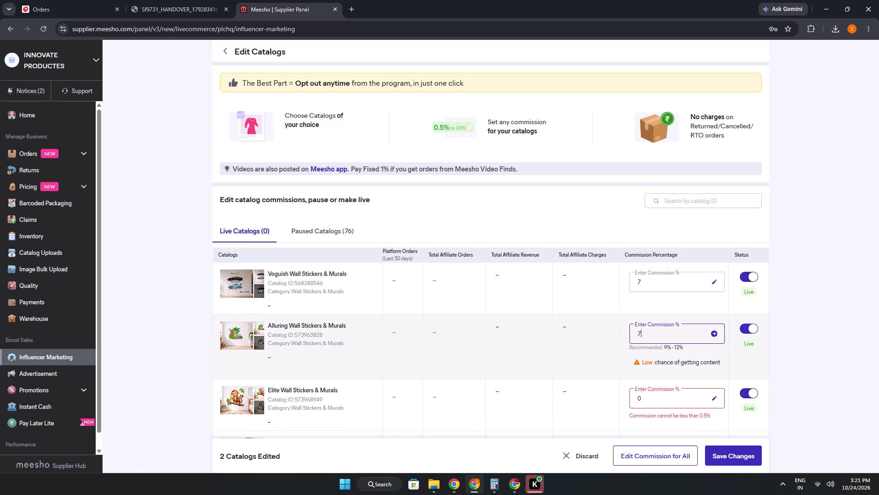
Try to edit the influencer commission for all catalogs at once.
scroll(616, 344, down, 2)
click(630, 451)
Set the commission to 7% for Elite Wall Stickers catalog 573968949.
click(657, 379)
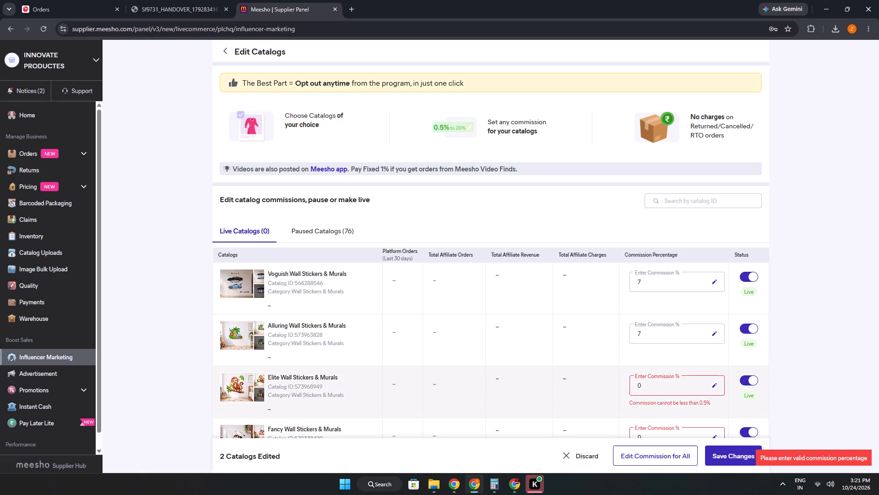
drag(651, 384, 629, 388)
key(7)
scroll(640, 373, down, 3)
scroll(600, 368, down, 4)
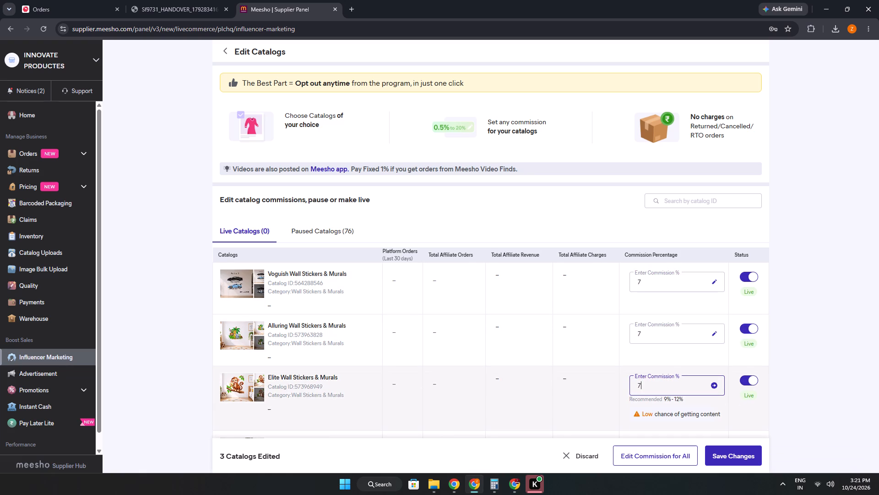
scroll(585, 385, down, 9)
click(590, 410)
scroll(588, 406, down, 6)
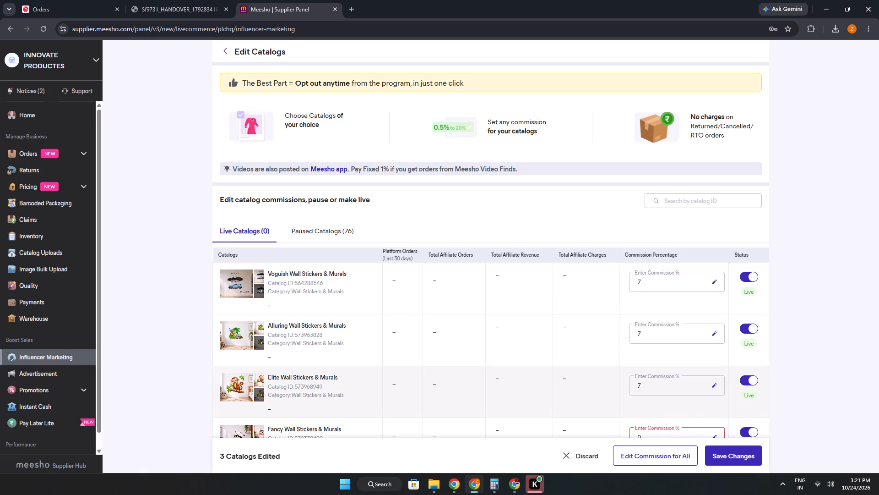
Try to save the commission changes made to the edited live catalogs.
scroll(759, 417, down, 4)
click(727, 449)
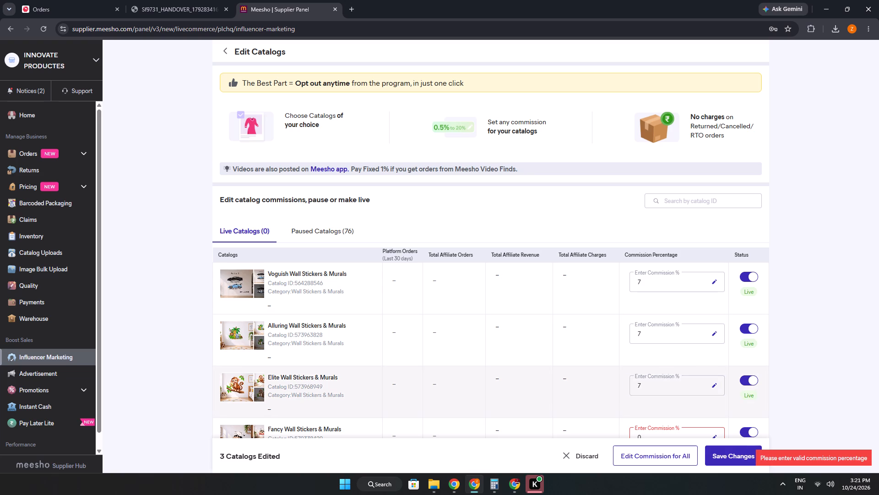
Check the paused catalogs and return to the live catalogs.
click(358, 236)
click(488, 297)
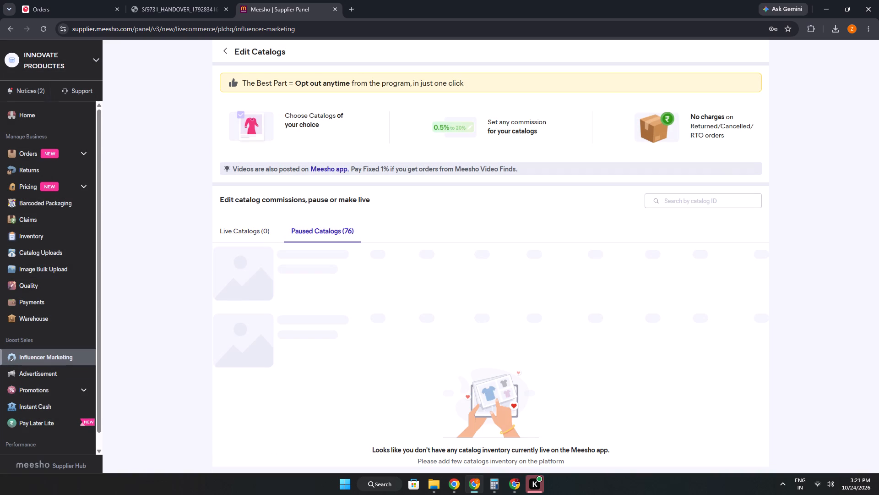
click(242, 220)
click(247, 225)
scroll(399, 315, down, 5)
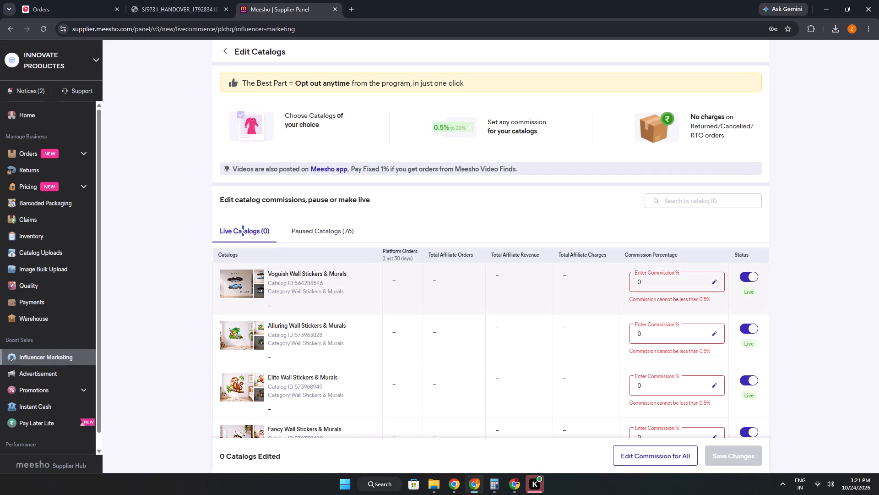
scroll(635, 357, down, 7)
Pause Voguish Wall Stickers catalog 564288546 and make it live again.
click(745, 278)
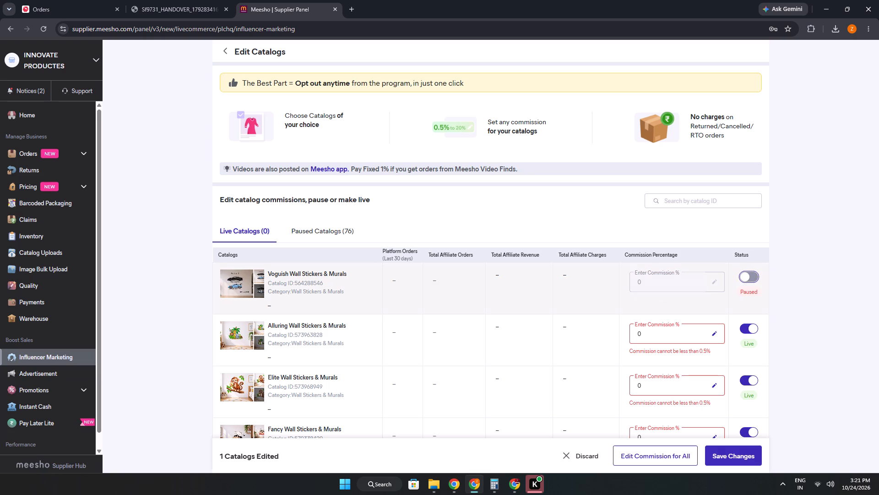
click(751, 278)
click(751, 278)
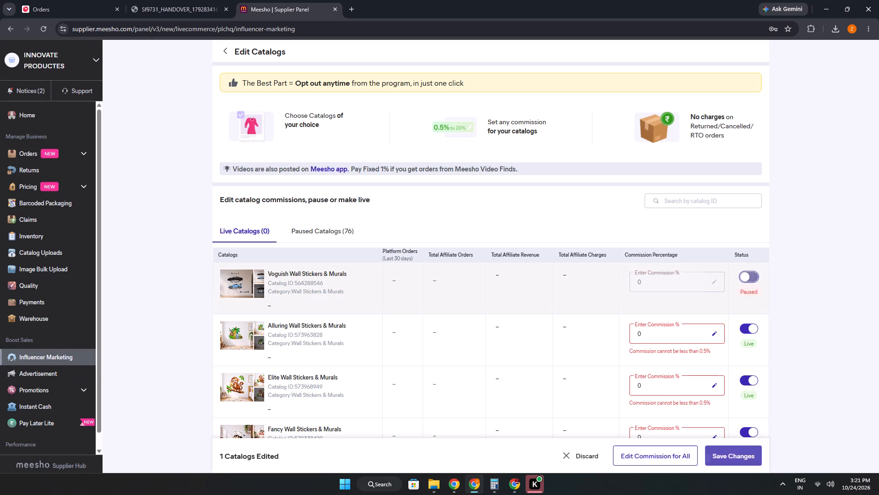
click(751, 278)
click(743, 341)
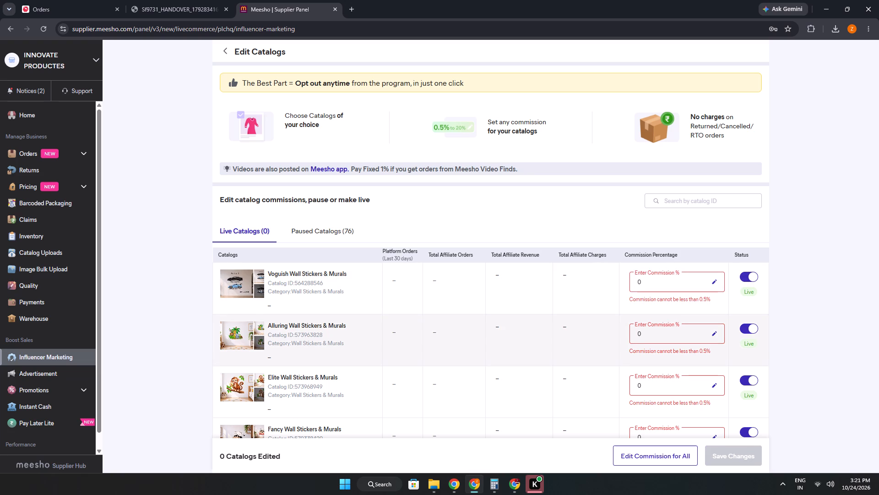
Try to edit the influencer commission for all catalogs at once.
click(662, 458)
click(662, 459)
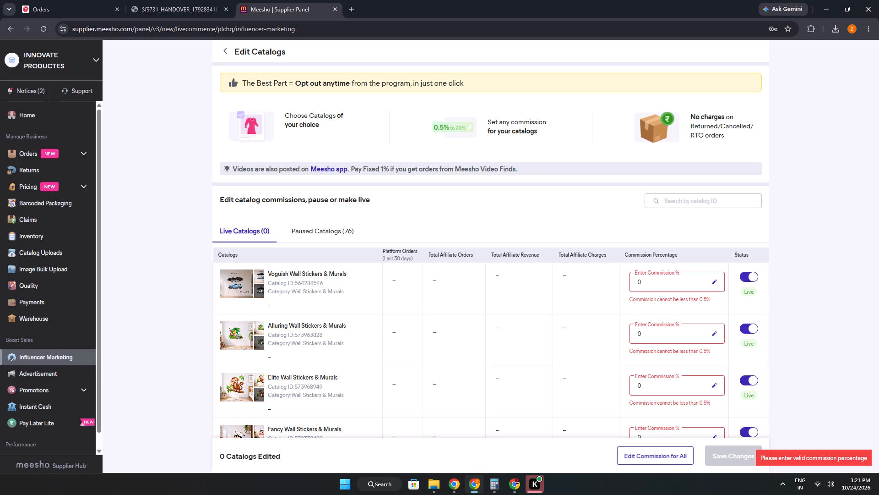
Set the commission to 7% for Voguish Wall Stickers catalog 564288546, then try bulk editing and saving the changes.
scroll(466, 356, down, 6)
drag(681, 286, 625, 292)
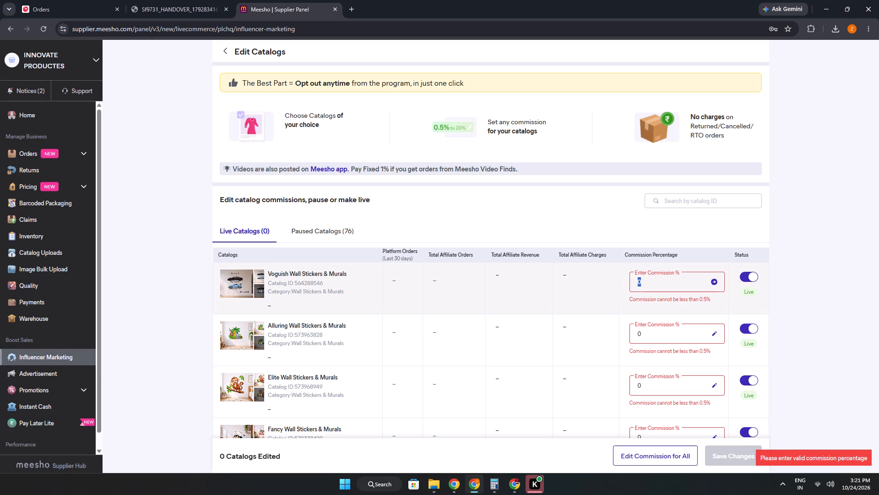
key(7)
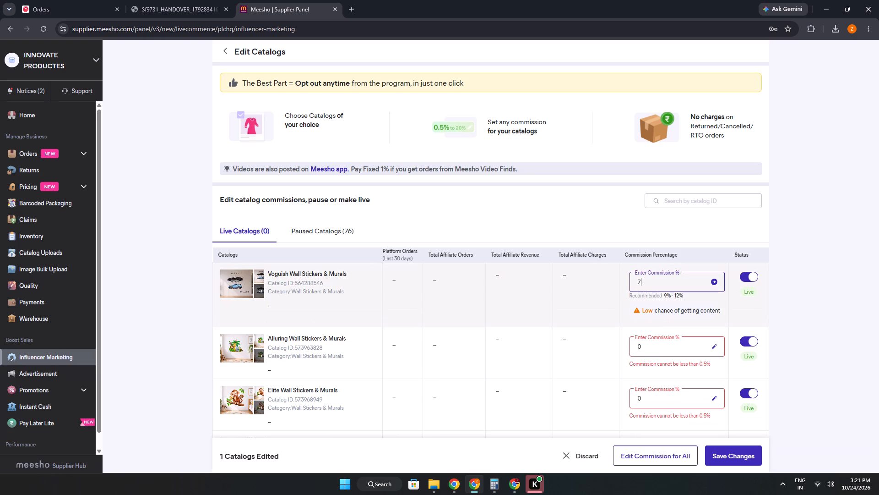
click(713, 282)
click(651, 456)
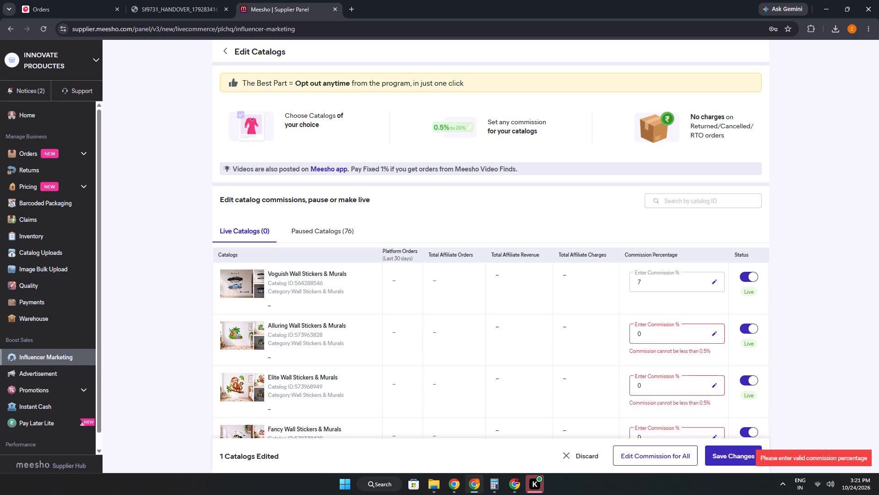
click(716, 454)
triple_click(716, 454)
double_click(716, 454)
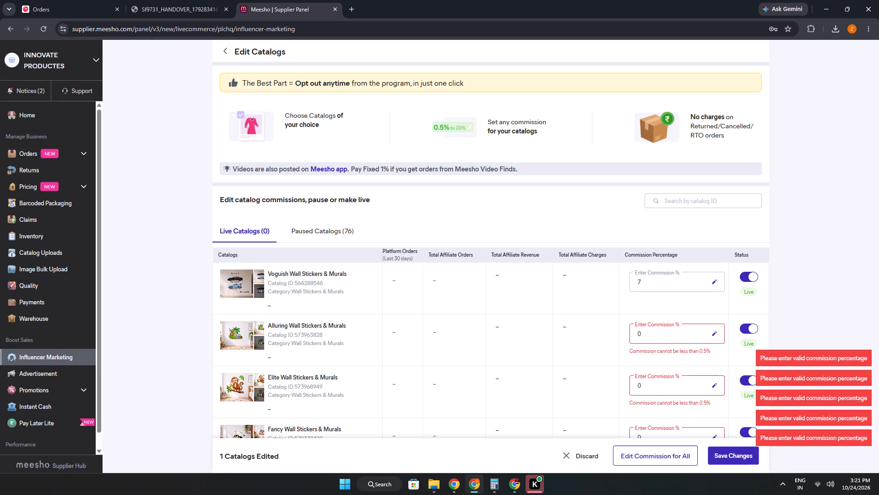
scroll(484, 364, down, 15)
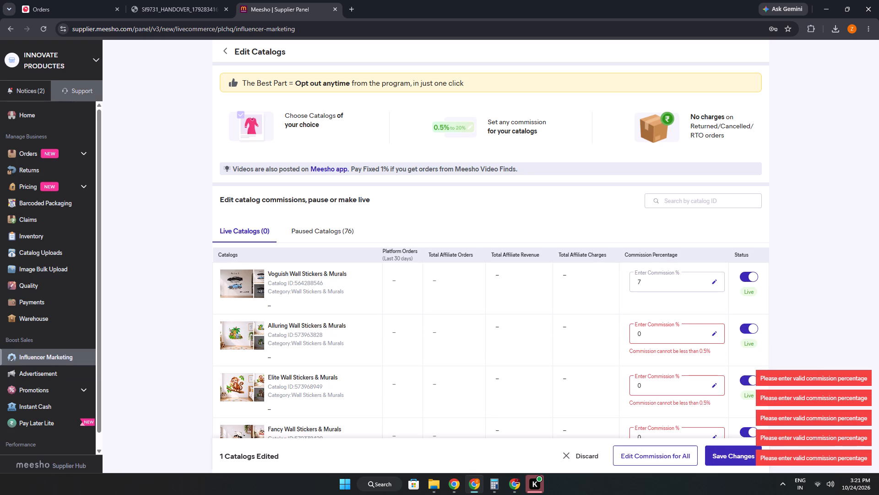
Reload the influencer marketing page, reopen catalog selection, and confirm participation for all 76 catalogs at 7% commission.
click(37, 26)
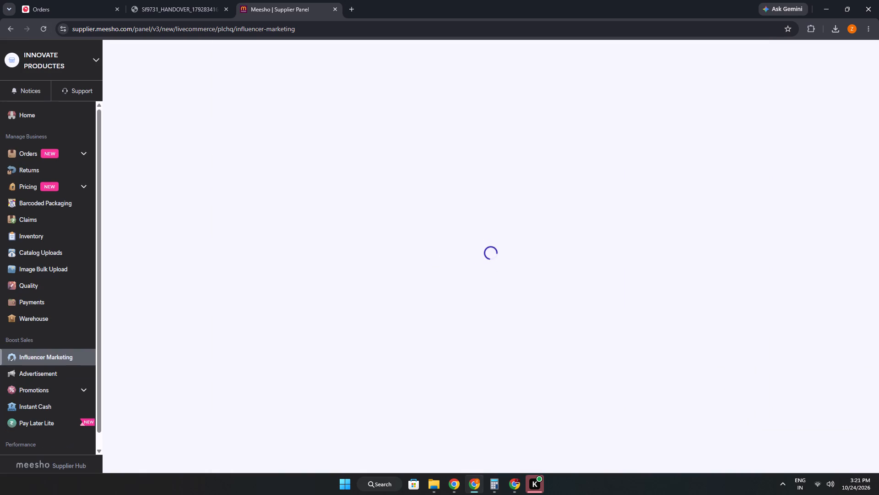
scroll(532, 356, down, 15)
scroll(510, 343, up, 7)
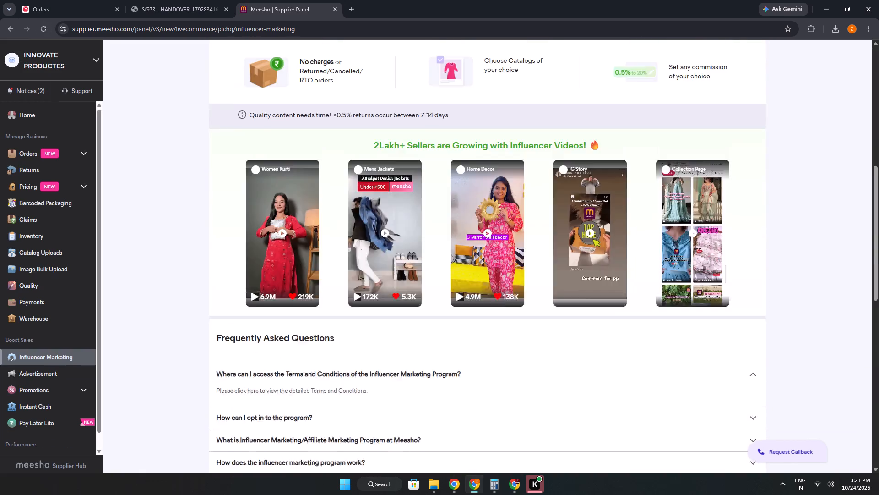
scroll(506, 346, up, 8)
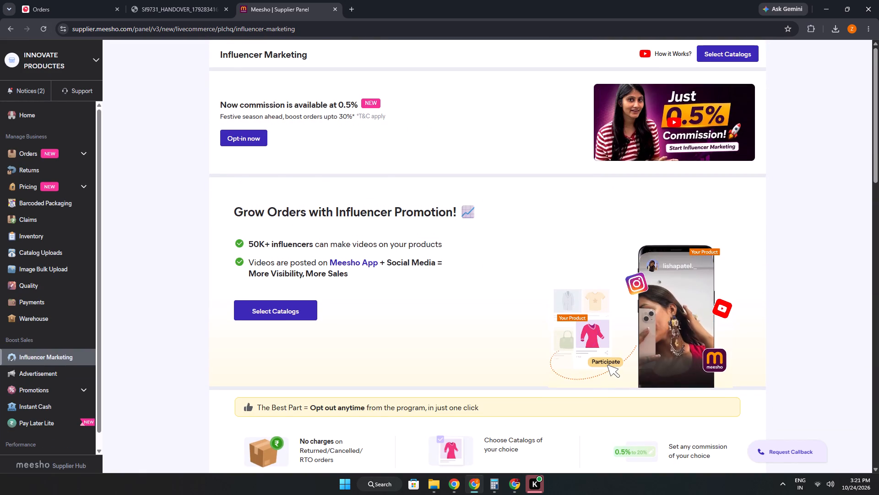
click(278, 310)
scroll(569, 377, down, 6)
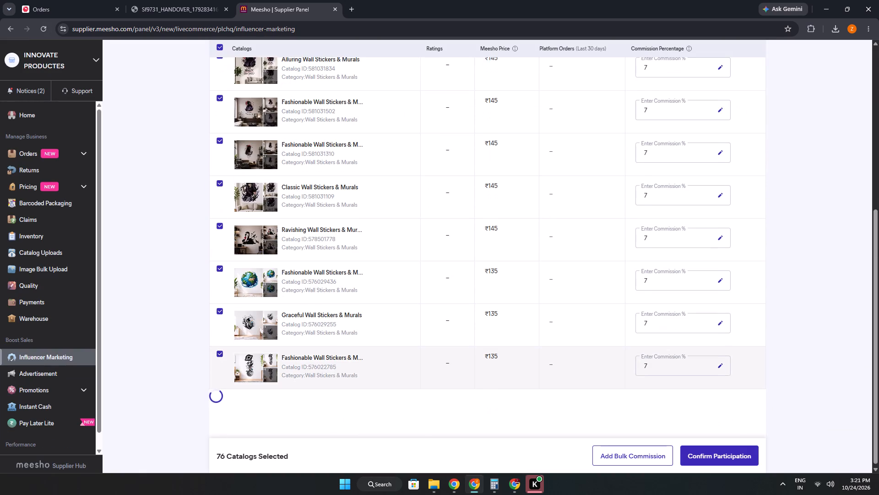
scroll(614, 368, down, 6)
scroll(612, 373, down, 15)
scroll(604, 369, down, 7)
scroll(604, 370, down, 20)
scroll(604, 370, down, 10)
click(711, 456)
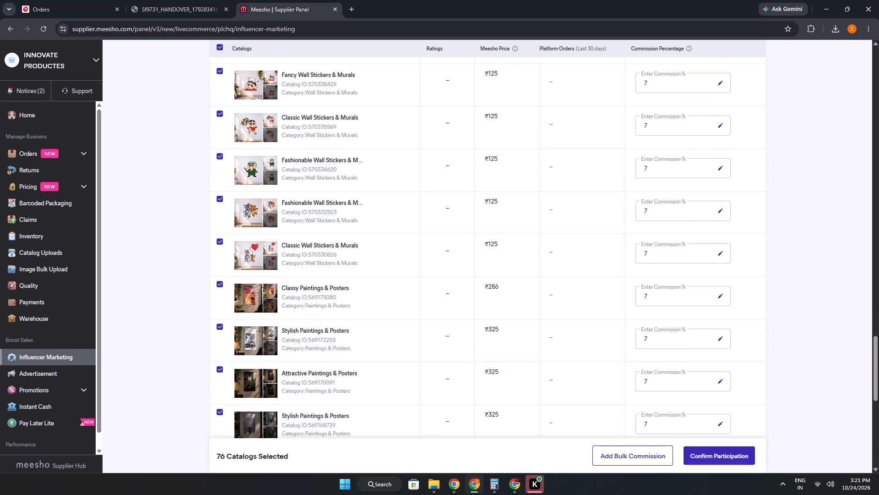
click(483, 346)
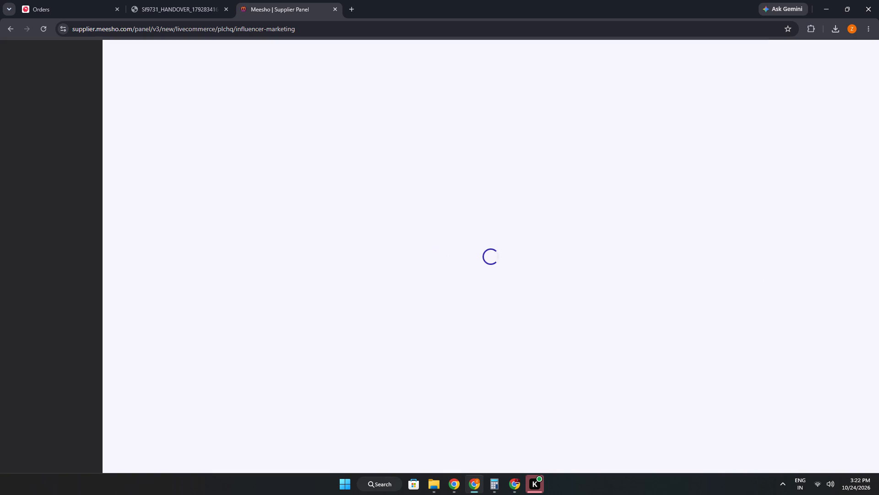
Check the live influencer catalogs and return to the supplier home page.
scroll(387, 347, down, 8)
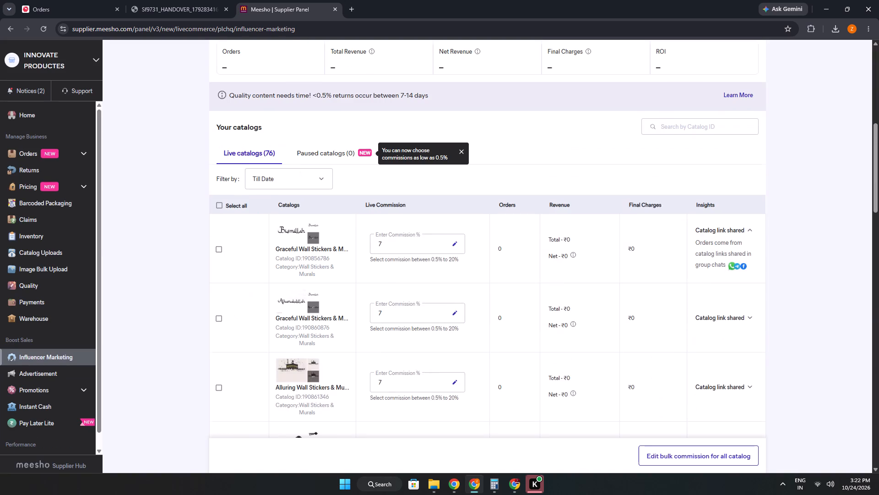
scroll(141, 237, up, 2)
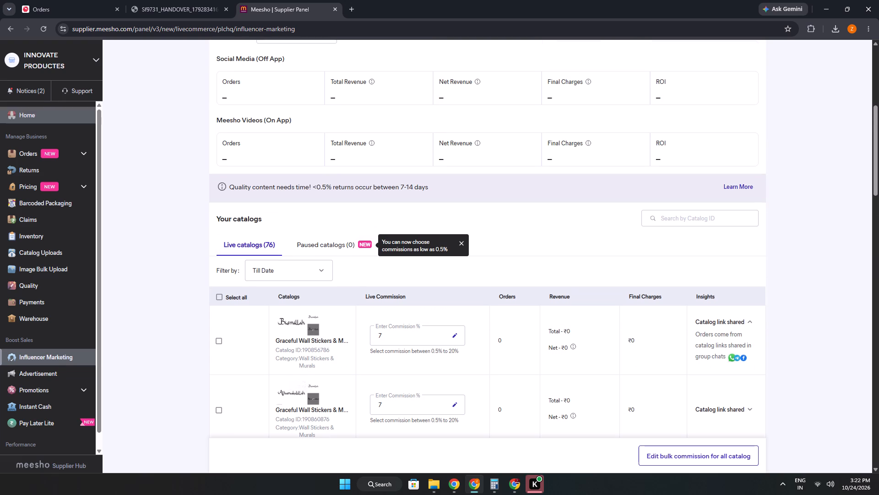
click(10, 104)
click(32, 129)
click(37, 121)
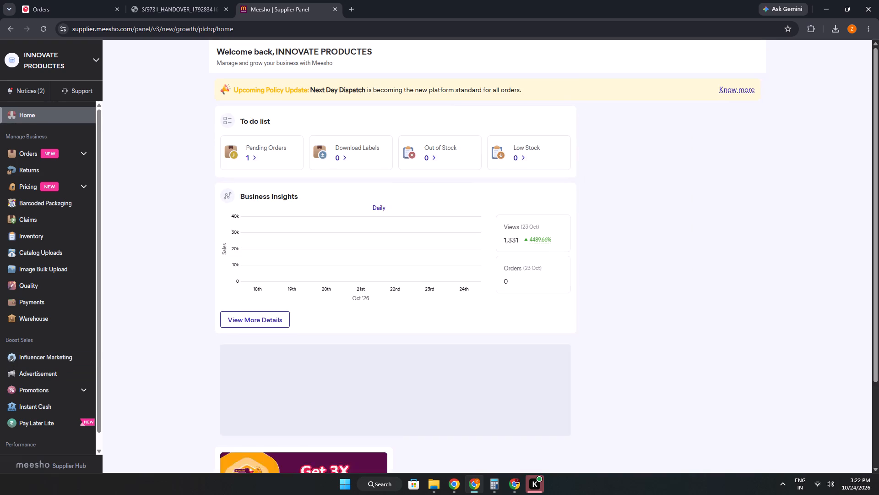
Switch to the Valuable Products and Decals account and review the performance of its advertisement campaigns.
click(509, 484)
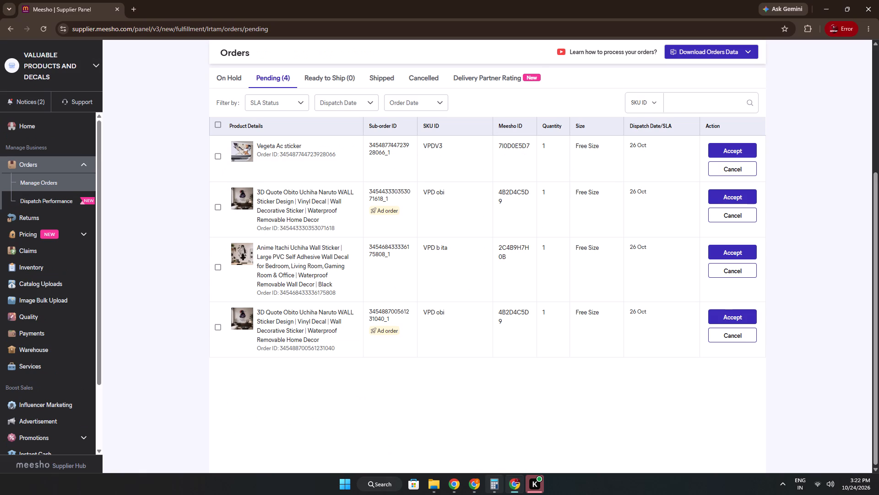
click(43, 421)
scroll(270, 332, down, 5)
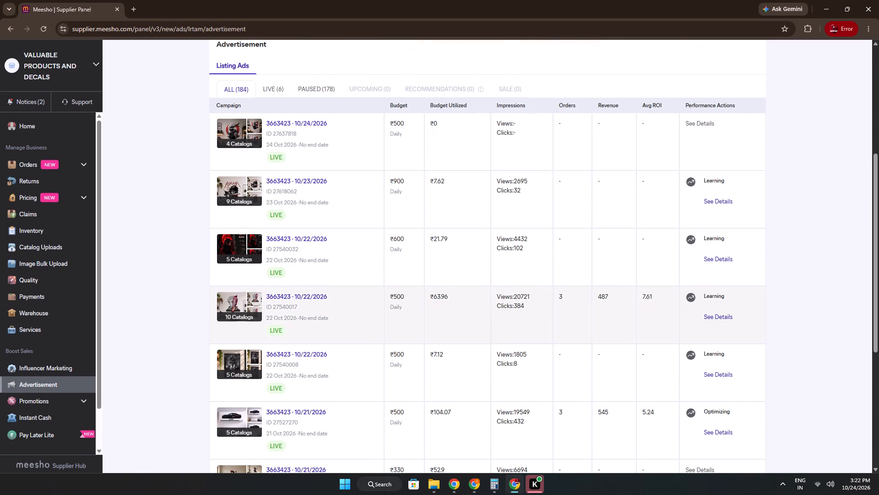
scroll(301, 342, down, 2)
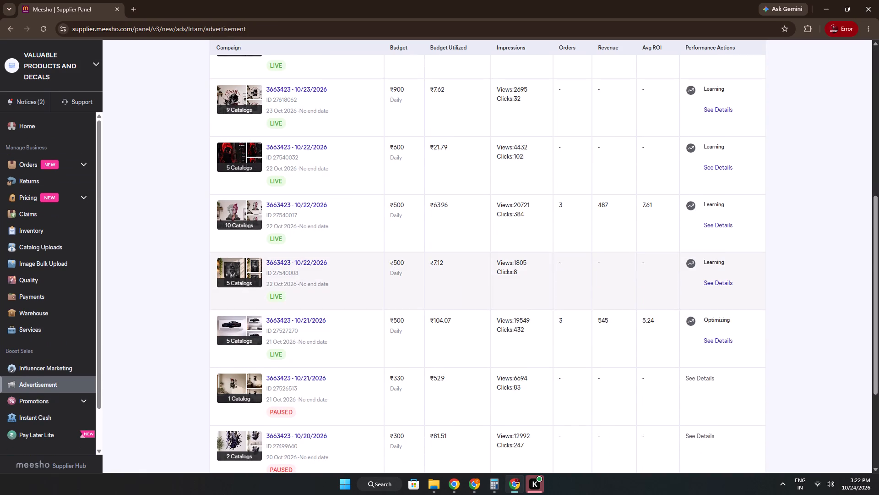
scroll(346, 291, down, 5)
scroll(362, 282, up, 4)
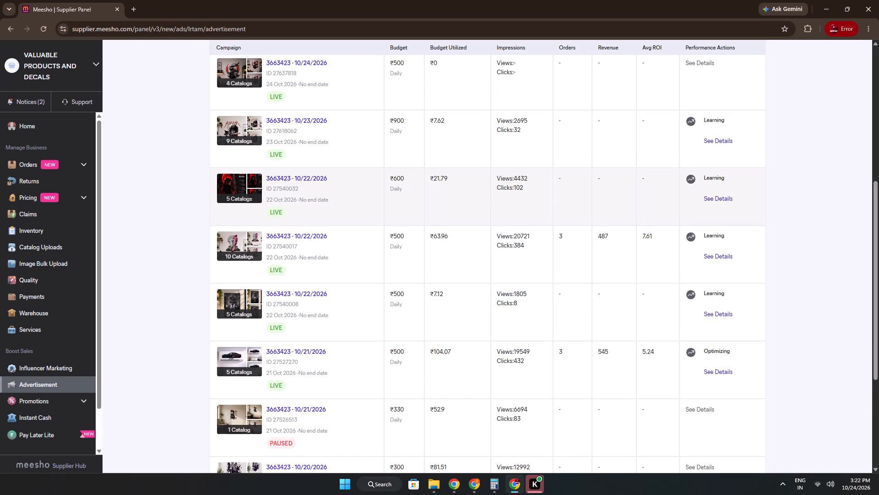
scroll(247, 258, down, 4)
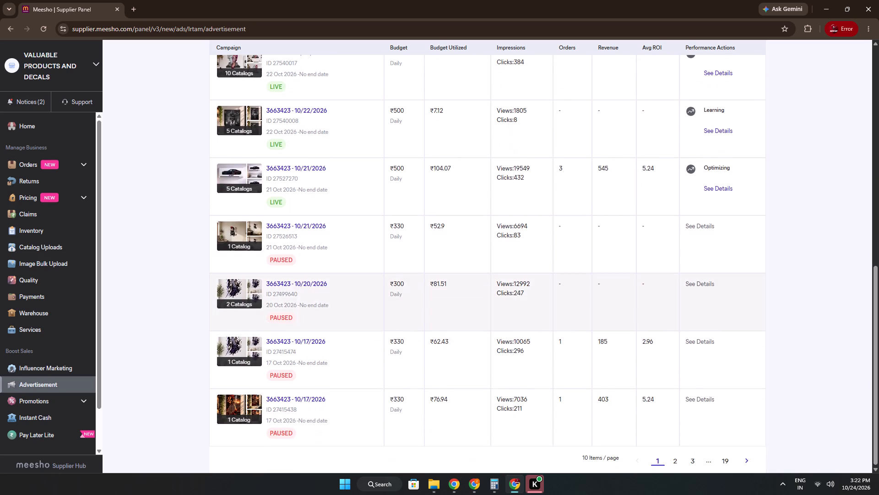
Open the details of the 10/22/2026 campaign with ID 27540032 and review its catalogs' performance.
scroll(360, 288, up, 2)
click(711, 113)
click(709, 109)
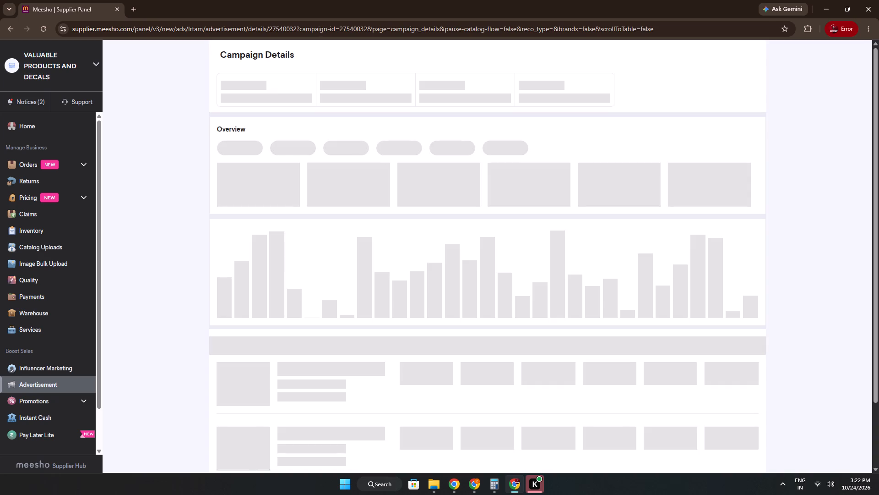
scroll(524, 236, down, 10)
scroll(639, 225, down, 5)
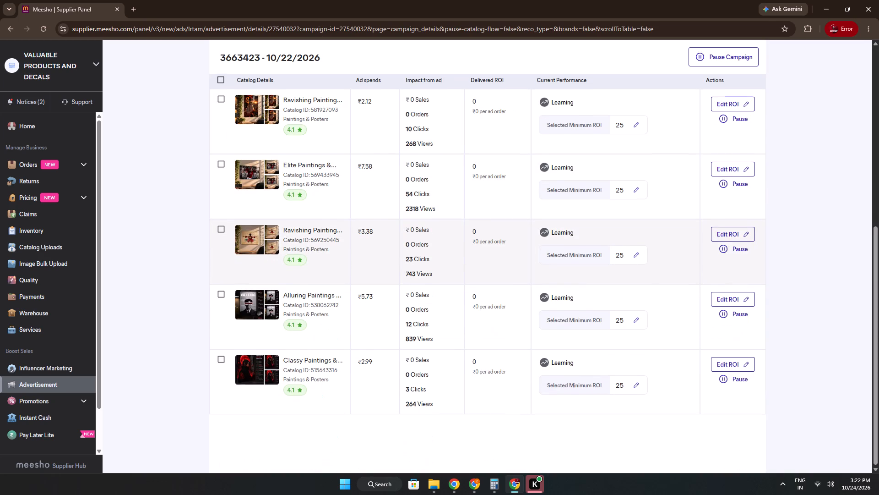
scroll(615, 221, up, 10)
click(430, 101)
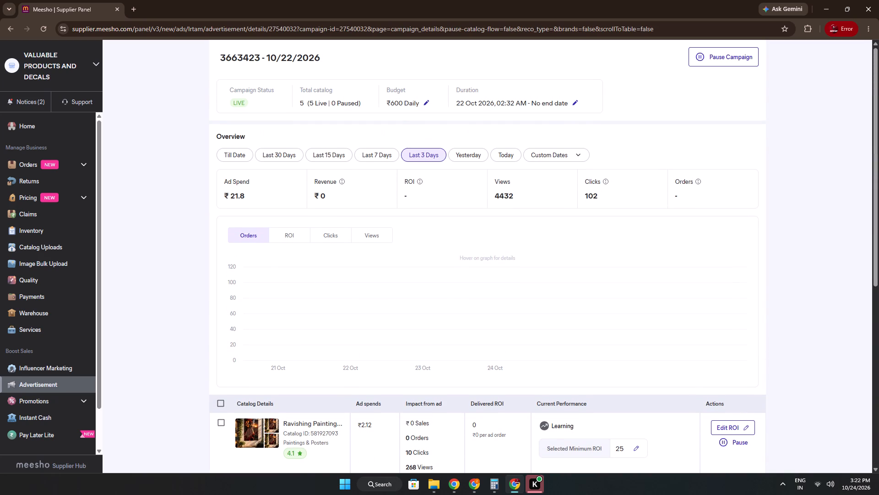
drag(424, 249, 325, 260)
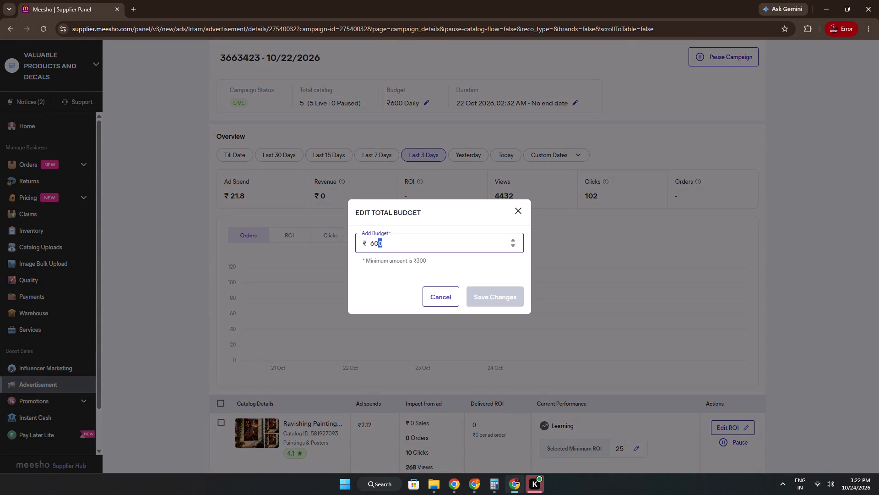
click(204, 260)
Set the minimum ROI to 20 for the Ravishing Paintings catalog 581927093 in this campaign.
scroll(525, 317, down, 6)
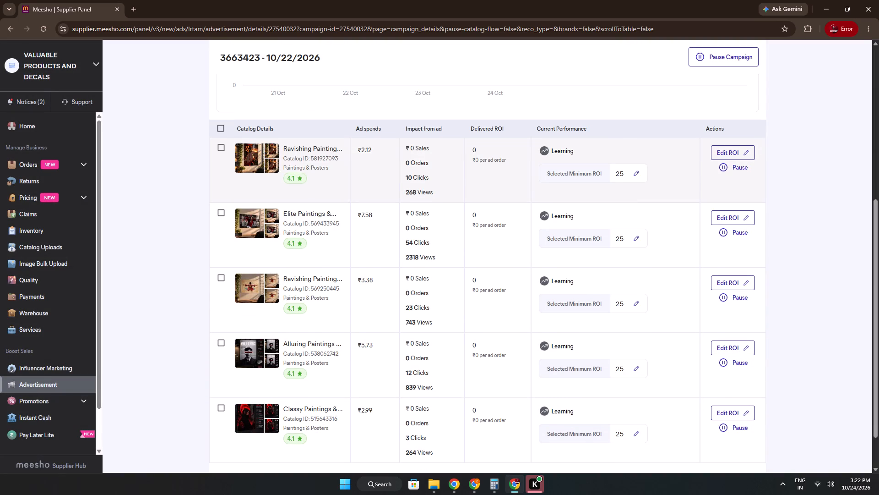
click(634, 172)
triple_click(418, 264)
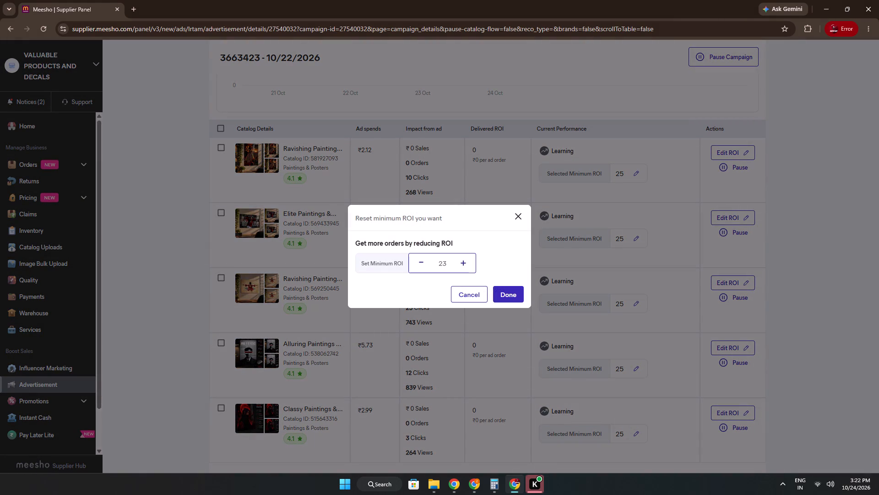
double_click(439, 265)
key(2)
key(0)
click(496, 289)
Set the minimum ROI to 20 for the Elite Paintings catalog 569433945.
click(638, 241)
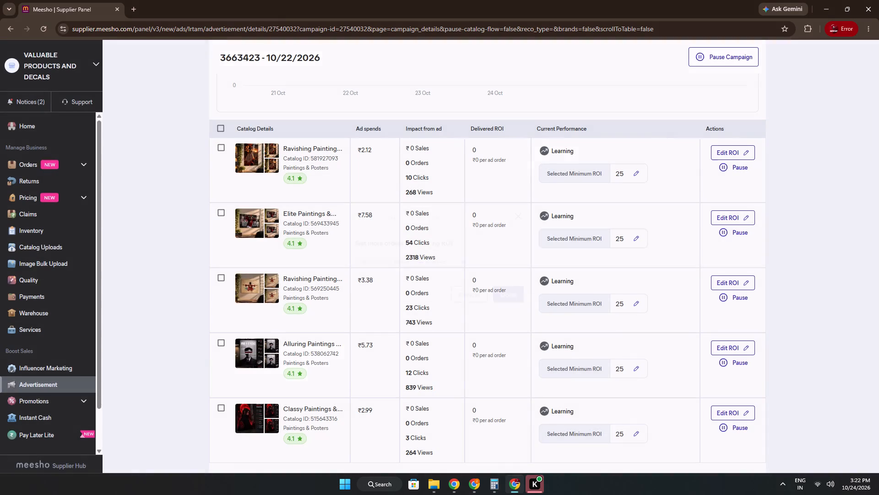
drag(441, 262, 432, 266)
key(2)
key(0)
drag(446, 263, 433, 268)
key(2)
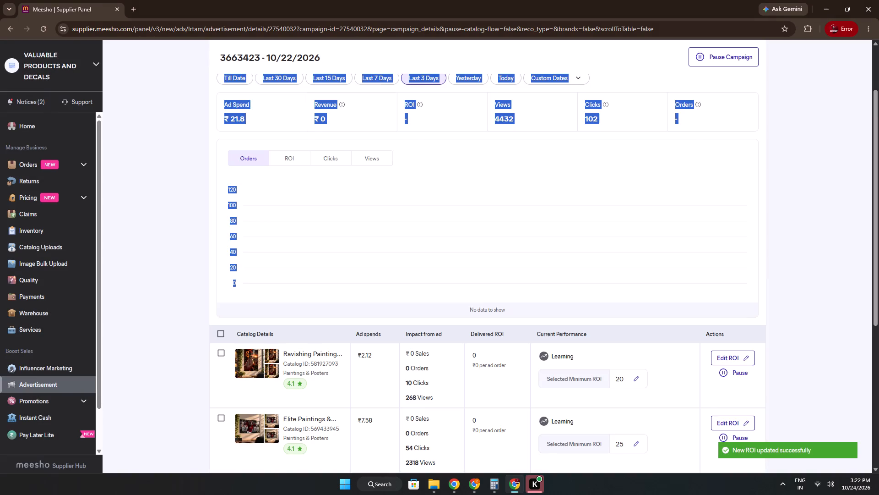
scroll(634, 317, down, 3)
click(633, 308)
drag(447, 263, 418, 274)
key(2)
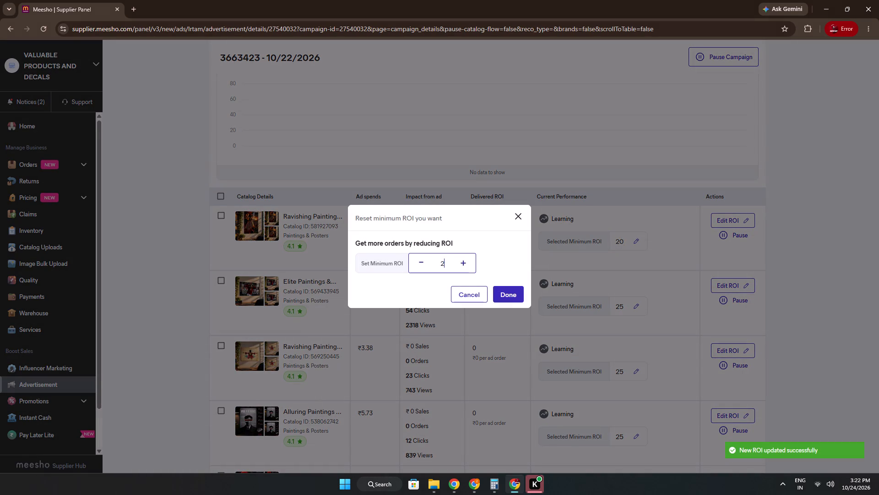
key(0)
click(498, 289)
Set the minimum ROI to 20 for the Ravishing Paintings catalog 569250445.
click(635, 373)
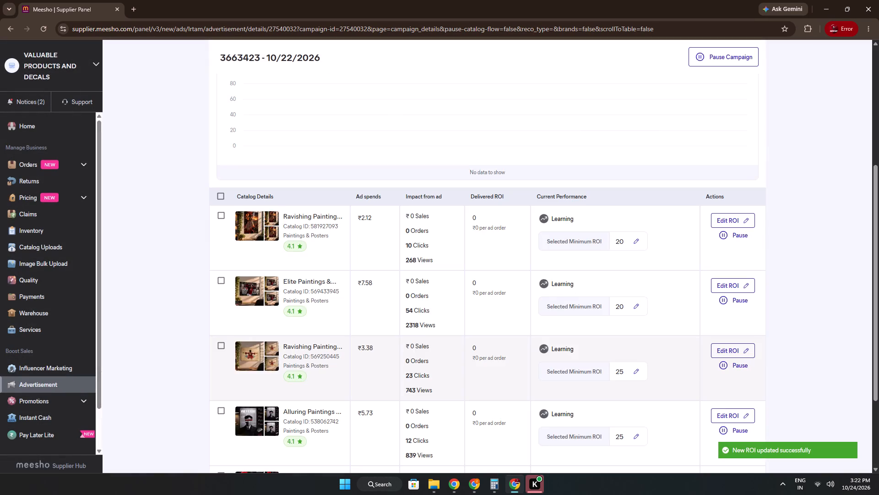
scroll(630, 373, down, 7)
click(634, 257)
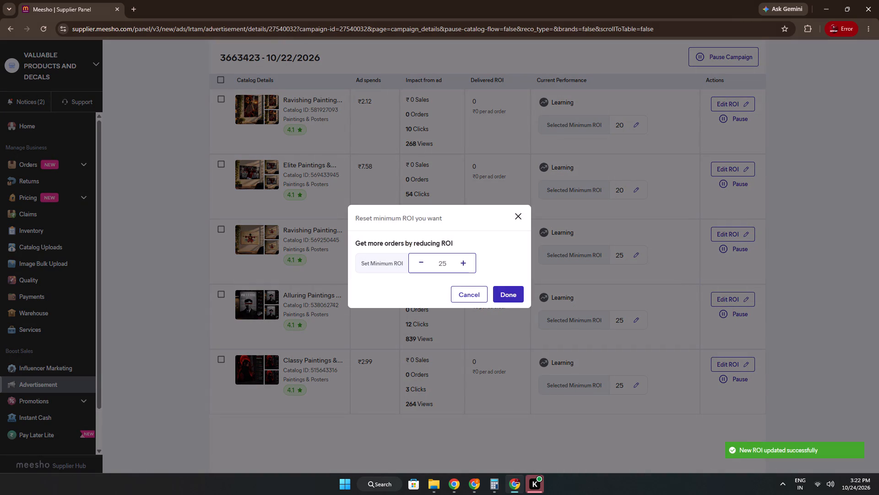
drag(446, 263, 405, 270)
key(2)
key(0)
click(515, 293)
Set the minimum ROI to 20 for the Alluring Paintings catalog 538062742.
scroll(574, 396, down, 7)
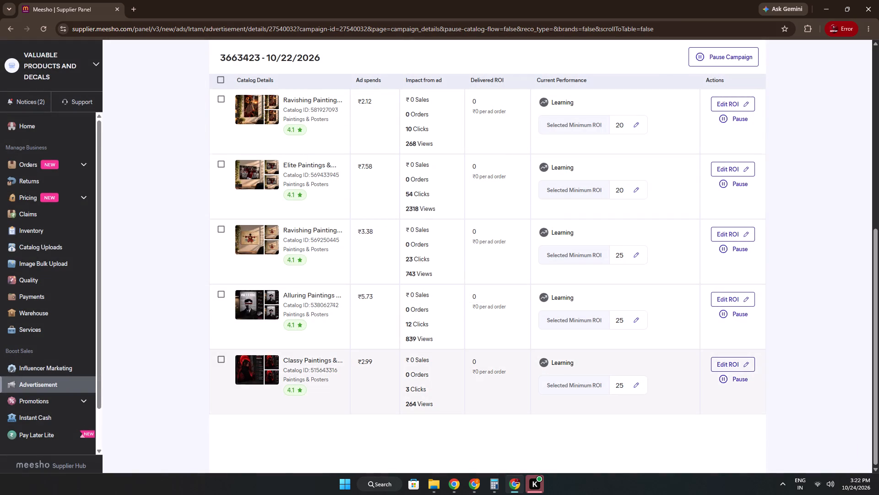
scroll(626, 317, down, 20)
scroll(626, 317, down, 2)
click(635, 319)
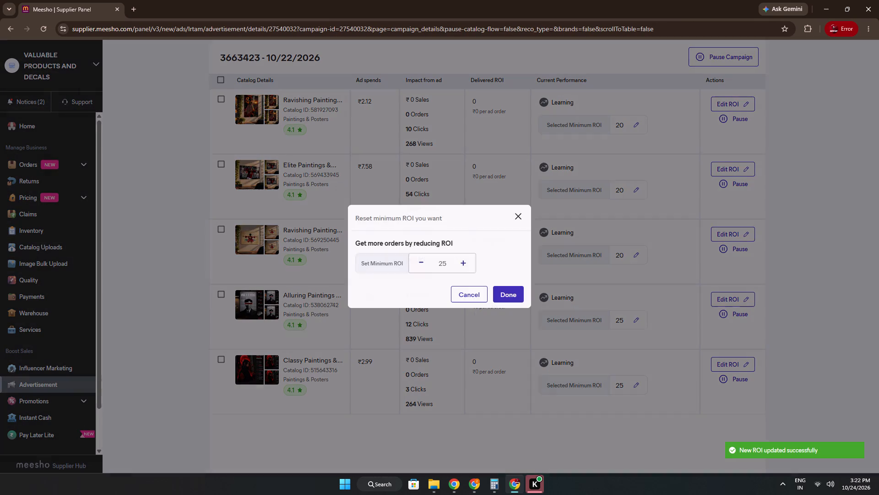
drag(443, 258, 425, 266)
click(445, 268)
drag(446, 266, 407, 284)
key(2)
key(0)
click(506, 297)
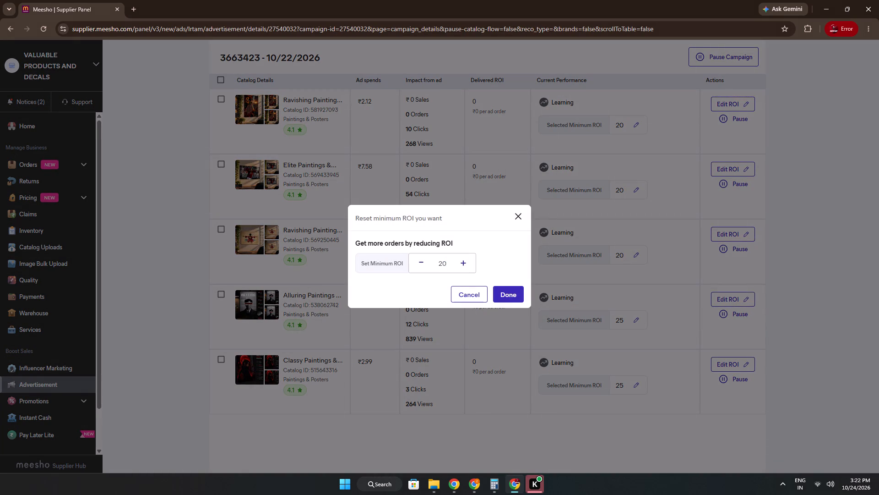
Set the minimum ROI to 20 for the Classy Paintings catalog 515643316.
scroll(576, 394, down, 7)
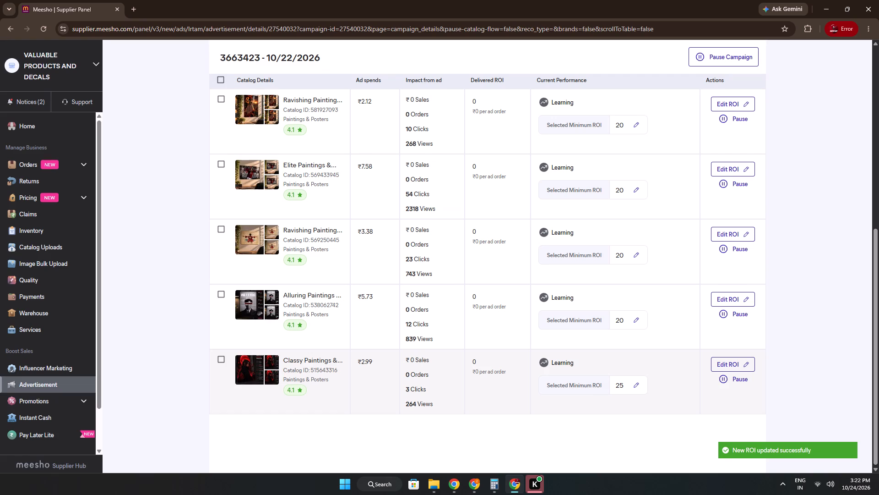
click(632, 383)
drag(451, 263, 431, 270)
key(2)
key(0)
click(504, 291)
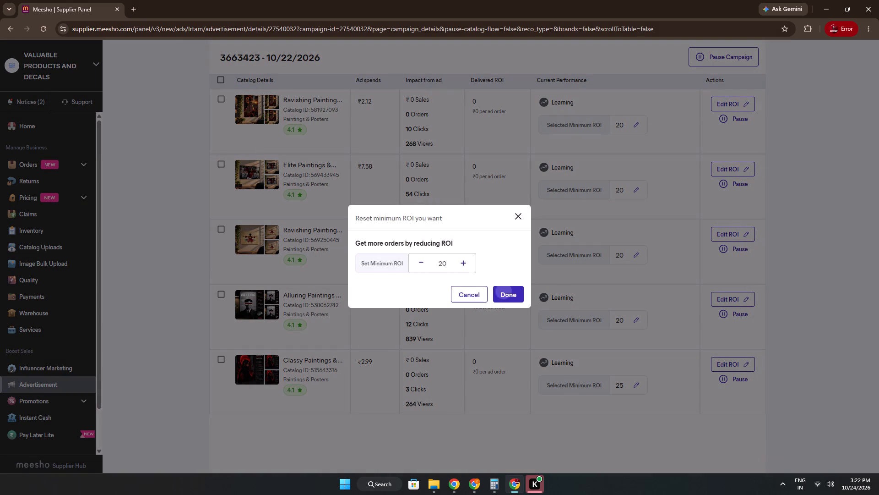
Check this account's ready-to-ship orders and delivery partner ratings, ending on the supplier home page with the sale offer dismissed.
scroll(558, 319, down, 5)
scroll(625, 379, up, 5)
scroll(635, 339, up, 5)
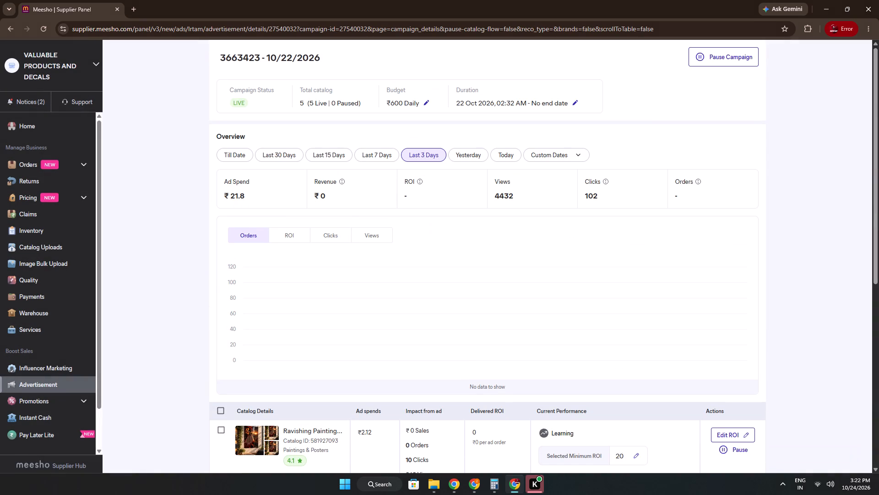
click(81, 159)
click(316, 258)
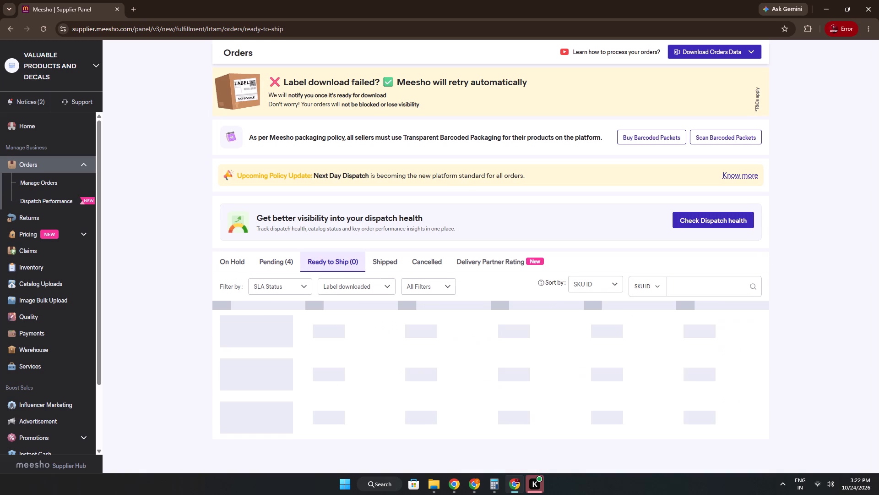
click(477, 263)
scroll(243, 287, down, 4)
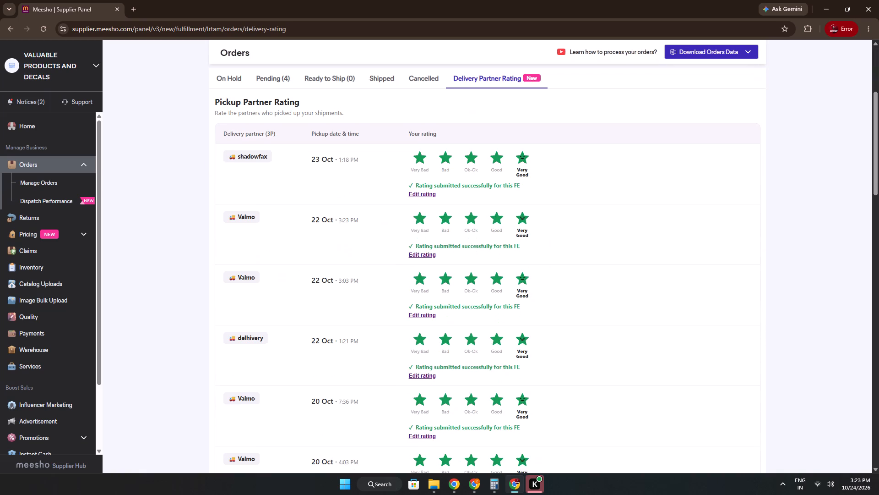
click(50, 133)
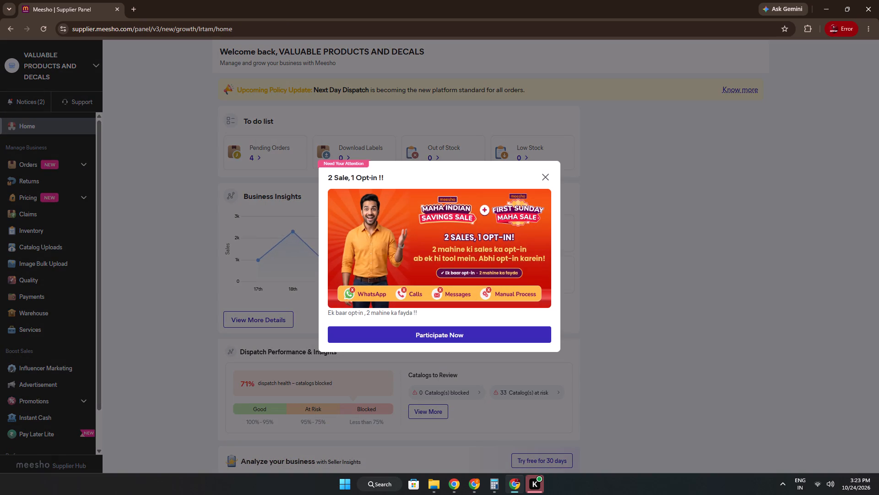
click(543, 179)
Switch to the Trend Bridge account and check its pending and ready-to-ship orders.
click(443, 483)
click(456, 486)
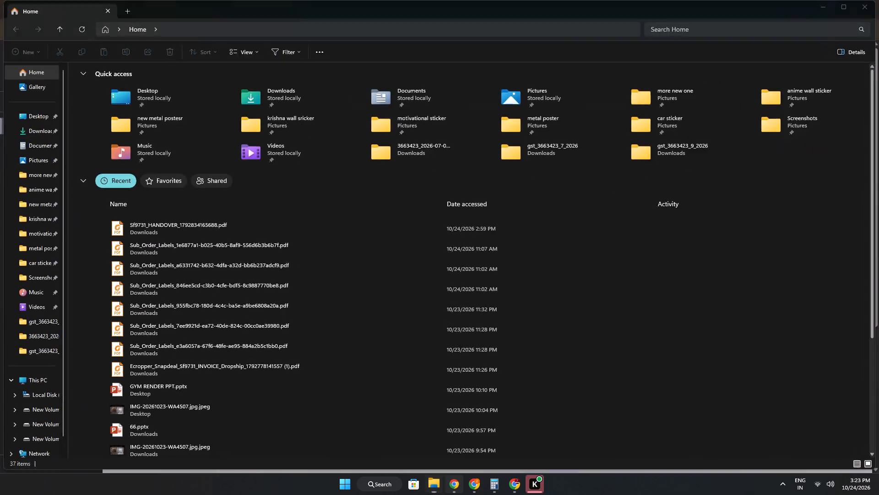
click(65, 148)
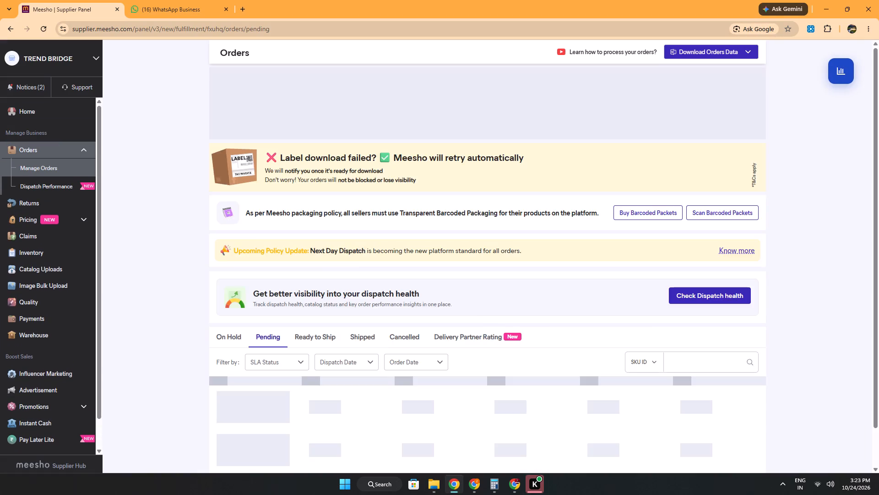
click(309, 275)
click(320, 254)
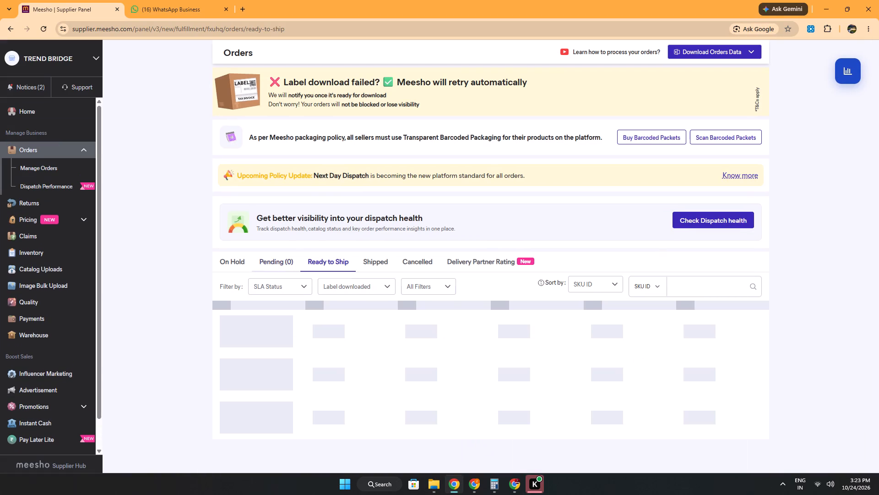
scroll(402, 348, down, 5)
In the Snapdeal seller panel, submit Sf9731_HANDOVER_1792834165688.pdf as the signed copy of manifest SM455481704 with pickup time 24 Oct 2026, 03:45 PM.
click(519, 483)
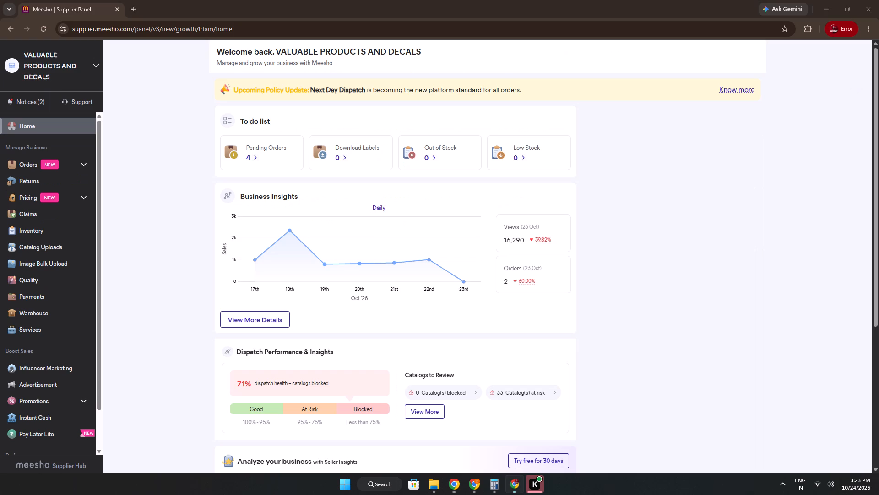
click(477, 484)
click(19, 0)
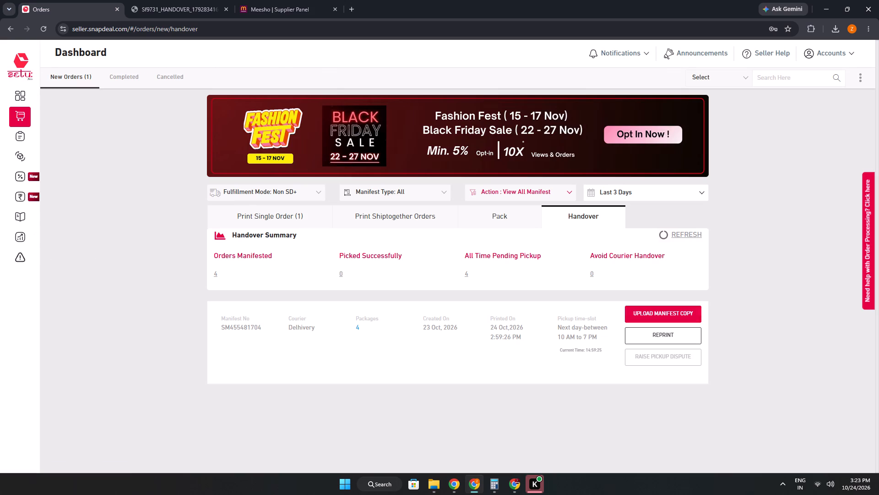
click(684, 311)
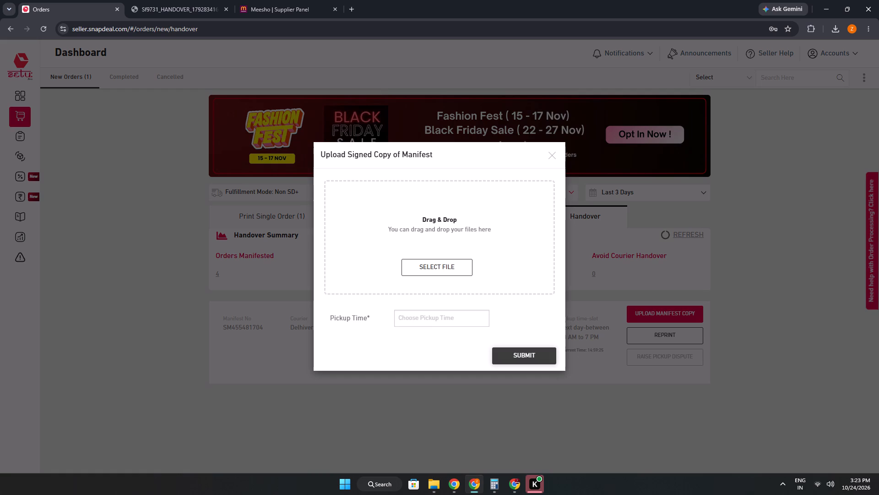
click(459, 270)
click(140, 126)
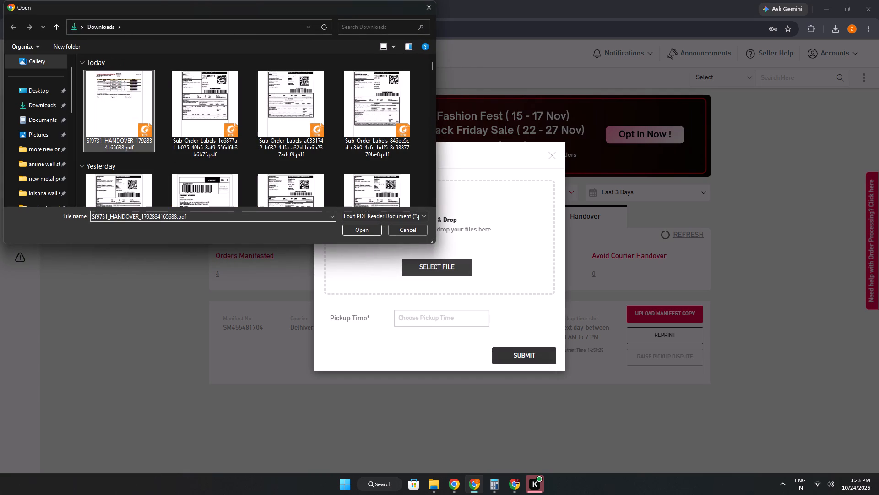
click(358, 233)
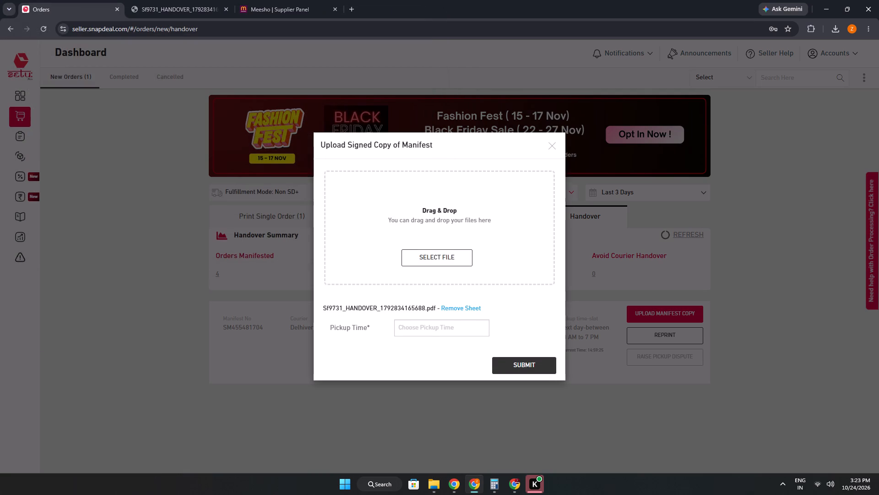
click(450, 330)
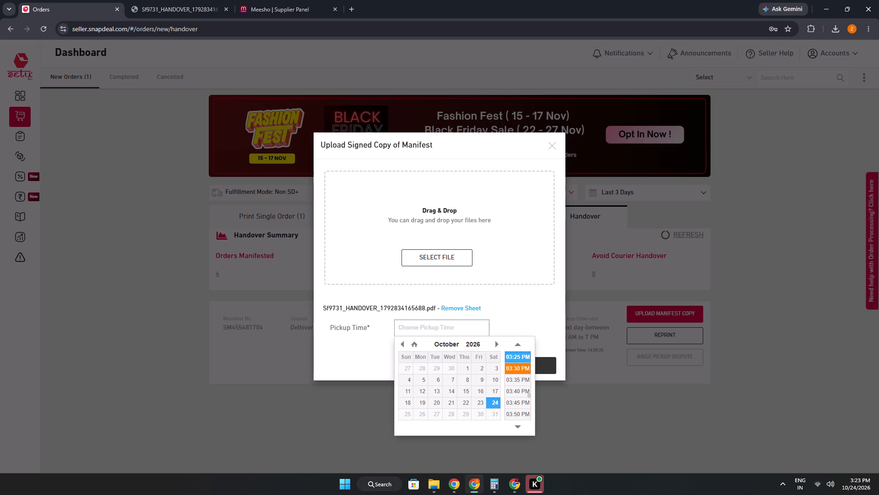
click(520, 401)
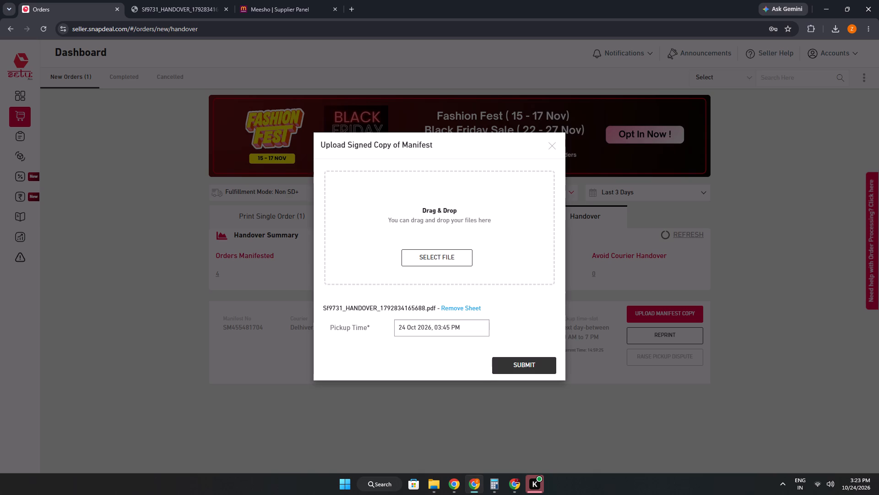
click(500, 364)
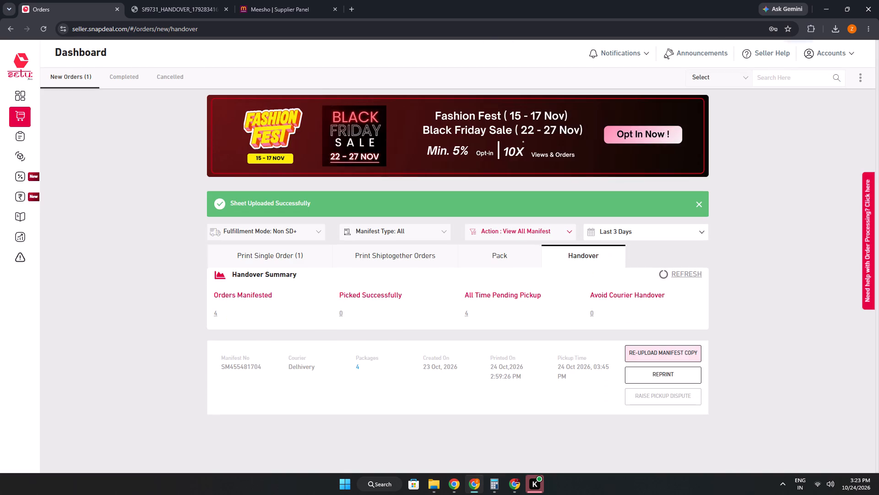
scroll(521, 363, down, 4)
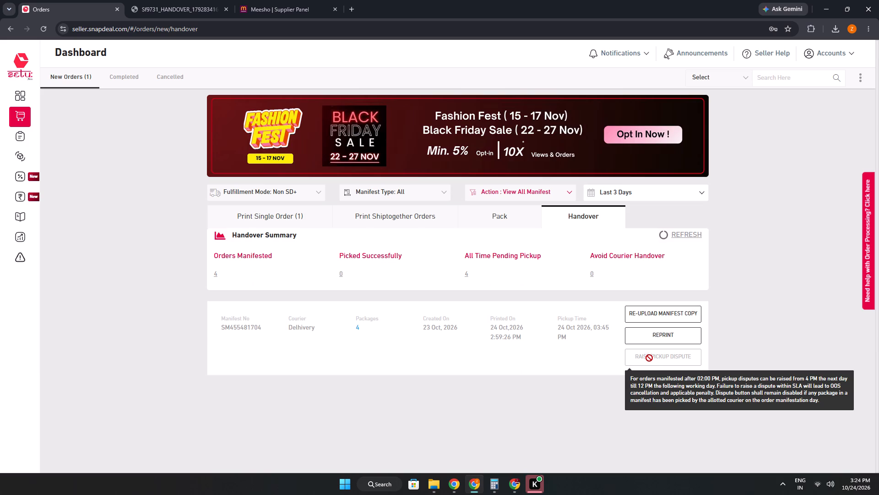
Refresh the handover summary and review the single orders awaiting printing and the Snapdeal dashboard.
click(660, 236)
click(287, 223)
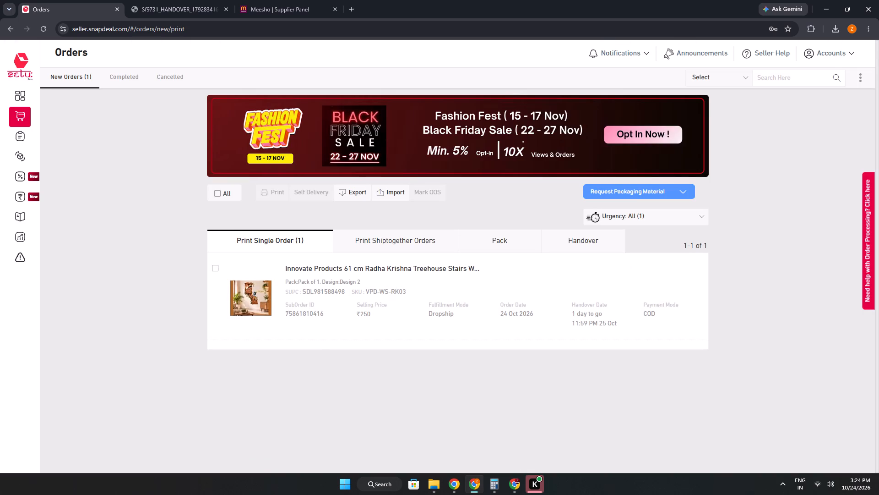
click(37, 87)
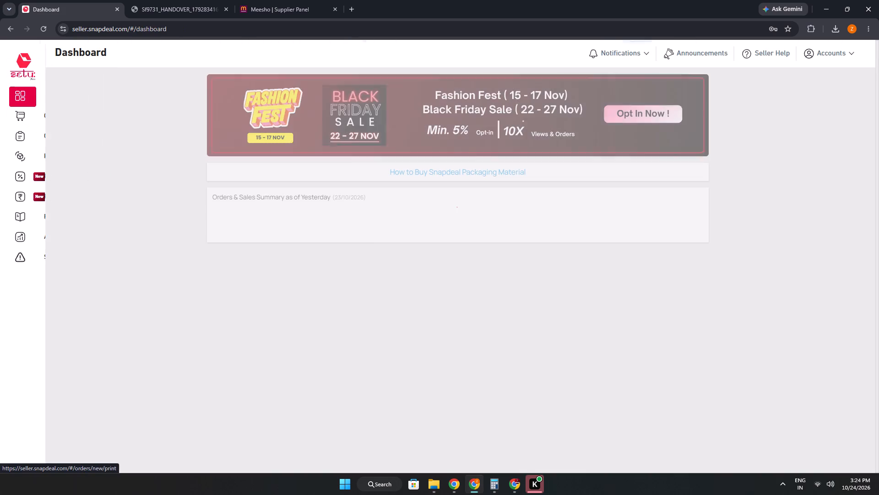
scroll(337, 340, down, 1)
scroll(338, 337, up, 1)
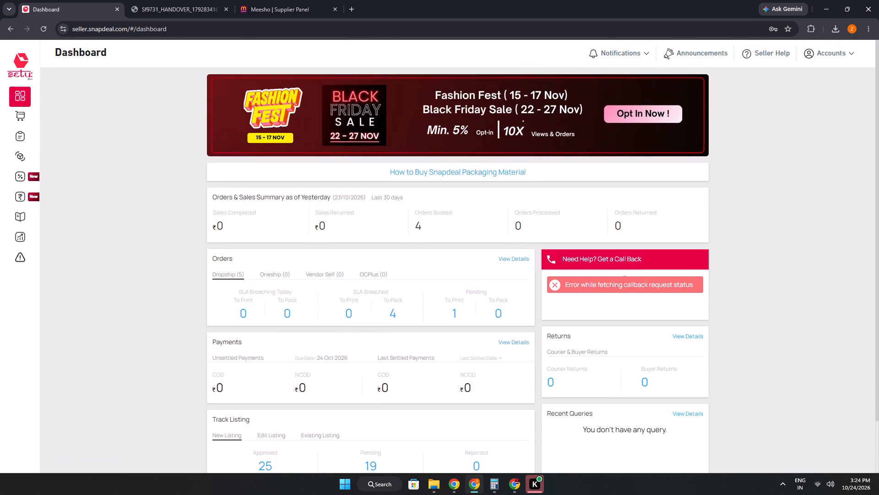
Open the Snapdeal catalog and review the sale restriction notice and the live in-stock listings.
click(31, 126)
click(11, 131)
click(14, 129)
click(17, 132)
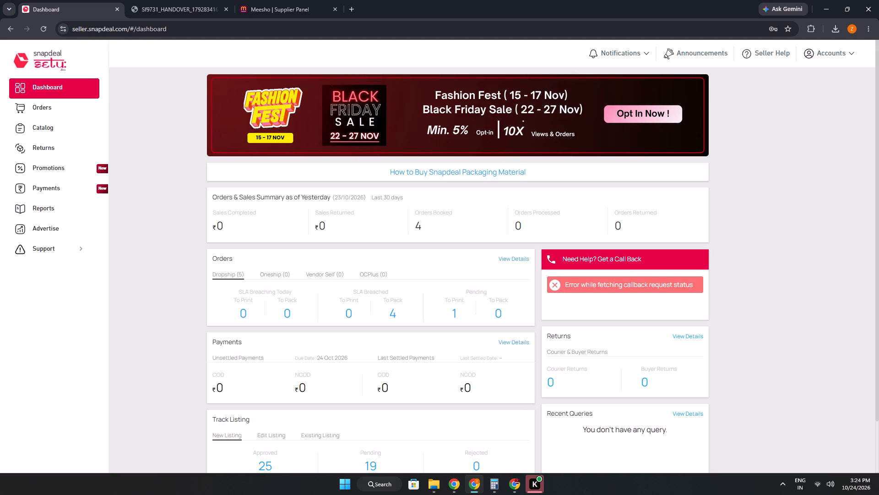
click(37, 129)
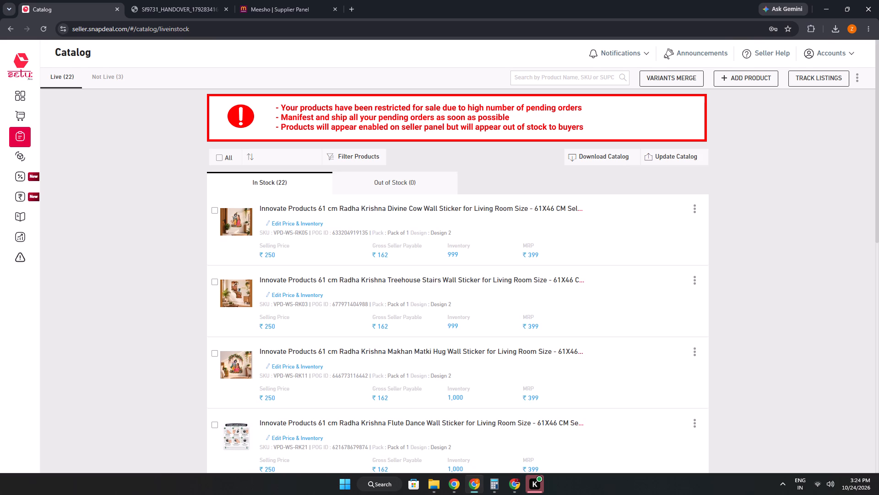
drag(361, 126, 453, 126)
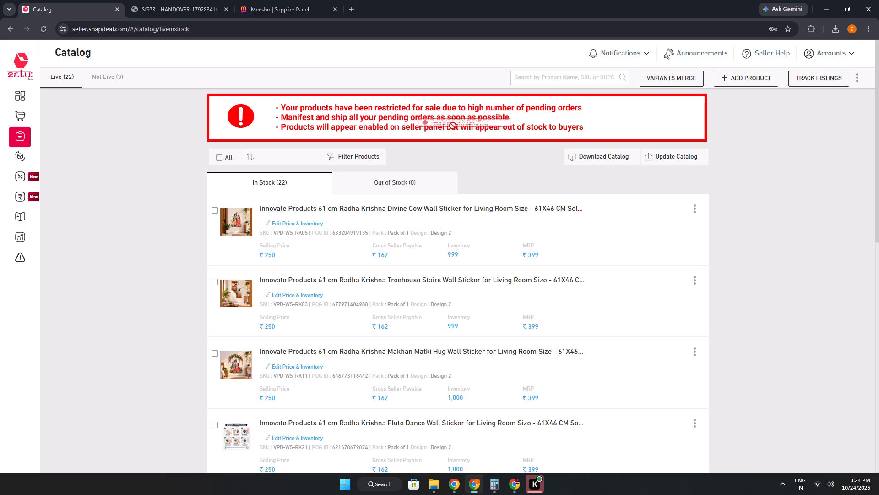
drag(453, 126, 445, 131)
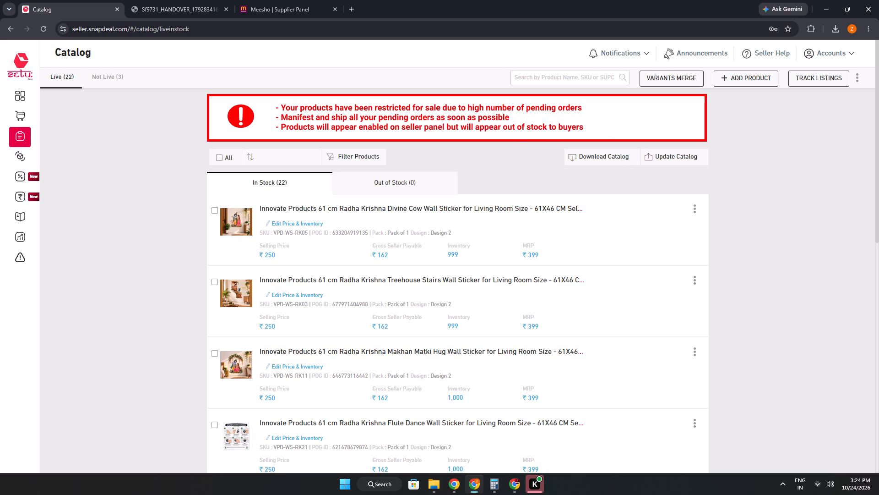
scroll(450, 198, down, 4)
scroll(438, 268, down, 8)
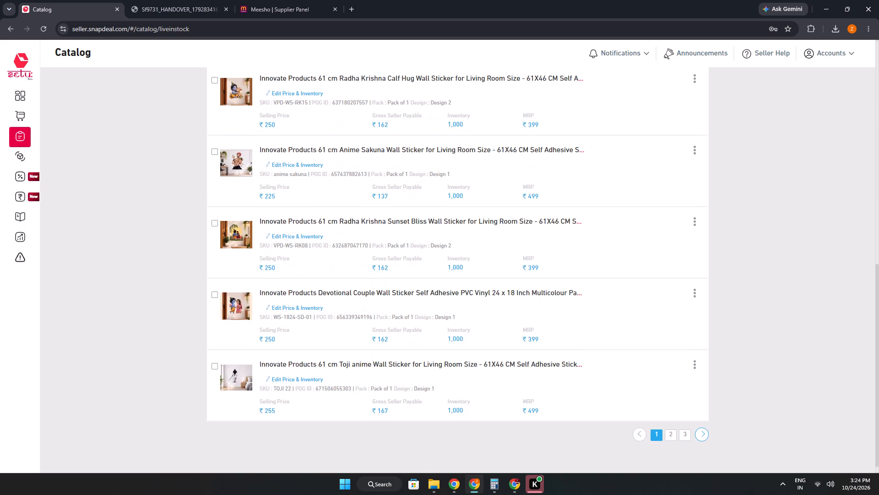
scroll(441, 271, down, 8)
scroll(537, 352, up, 2)
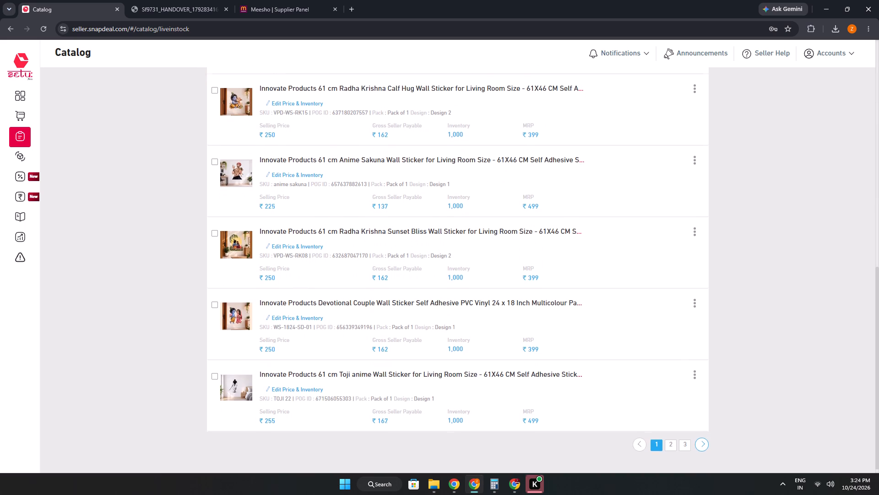
Open the Radha Krishna Divine Cow wall sticker's price and inventory details, close them, and view its public Snapdeal product page.
scroll(537, 352, up, 10)
click(697, 211)
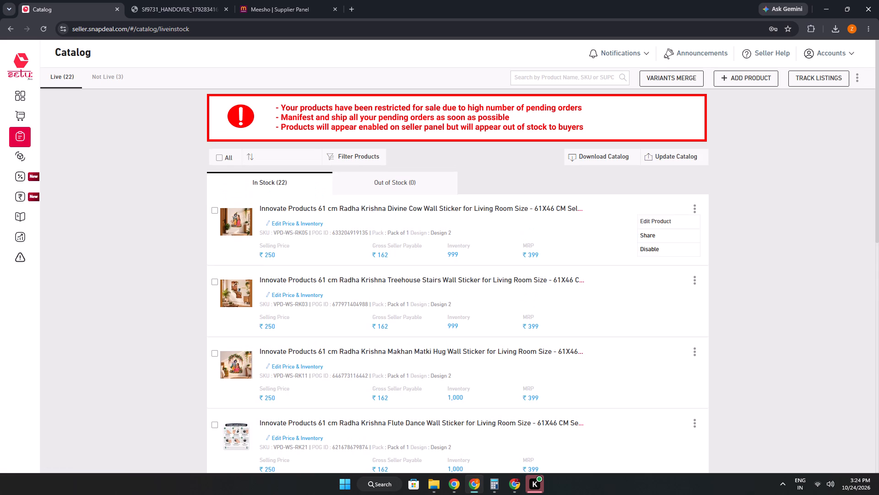
click(612, 224)
click(868, 55)
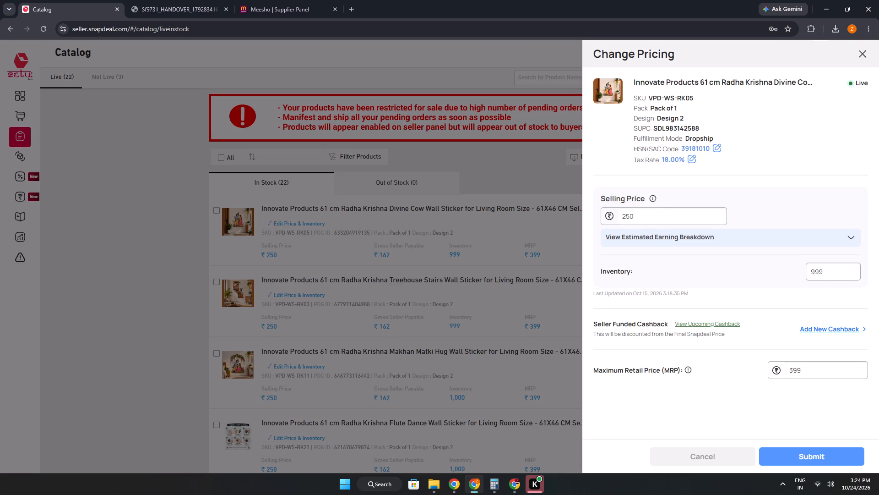
click(271, 209)
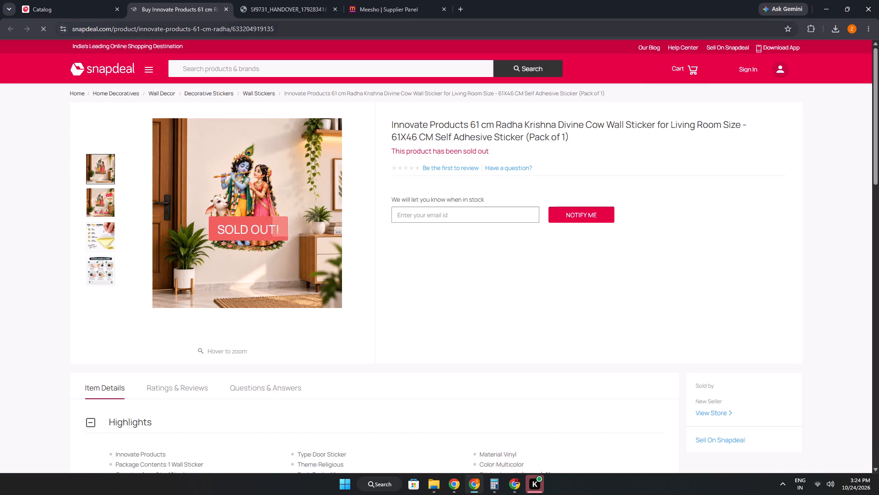
Return to the Snapdeal seller panel and open its dashboard to review the orders and listings summary.
click(76, 0)
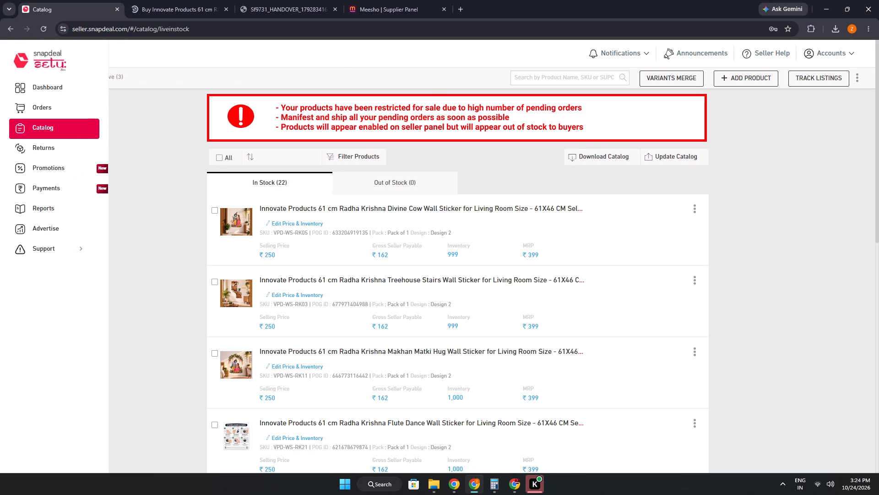
click(34, 82)
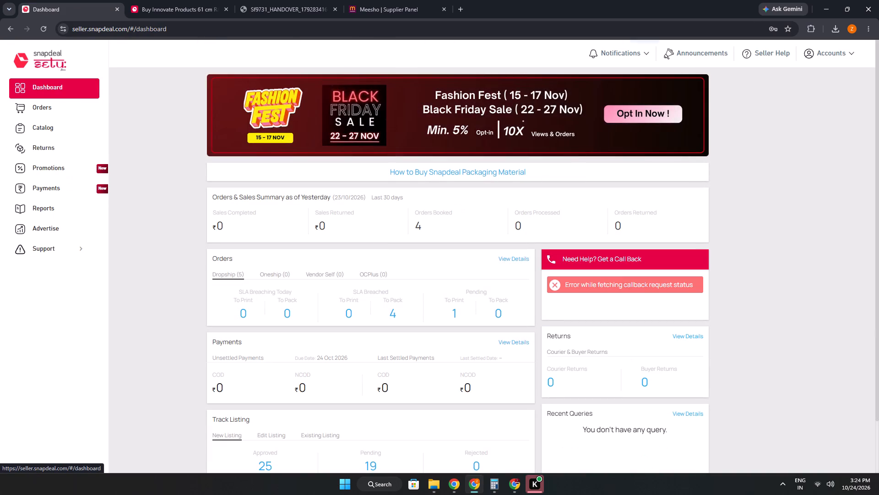